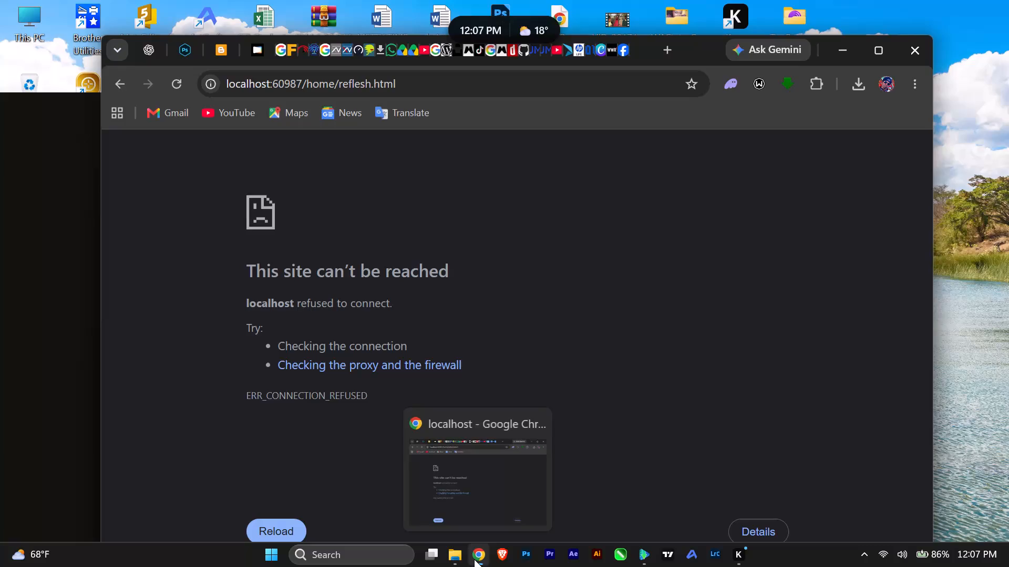
Switch to the Chrome window, maximize it, and close the localhost page that cannot be reached.
left_click(480, 490)
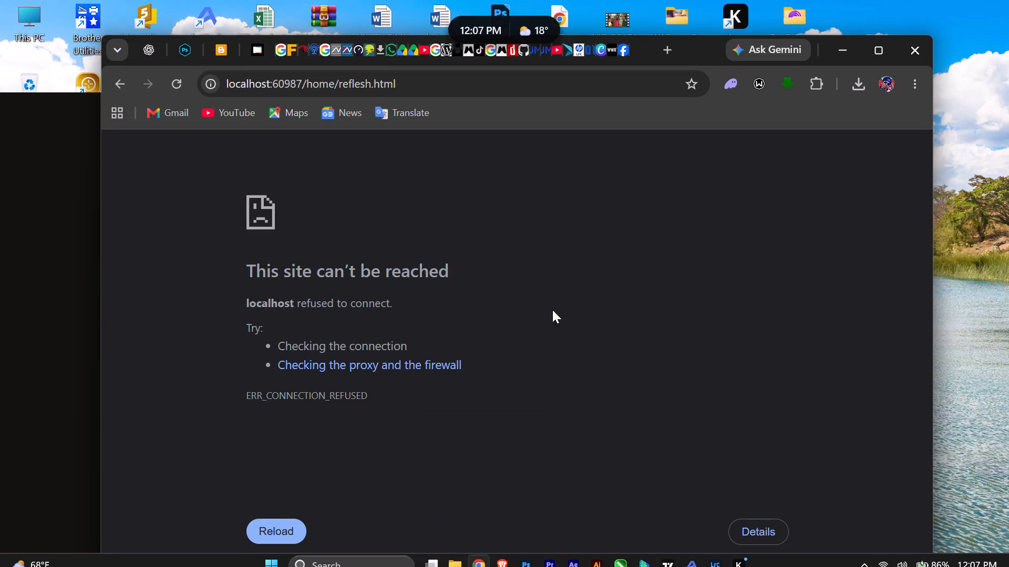
left_click(876, 53)
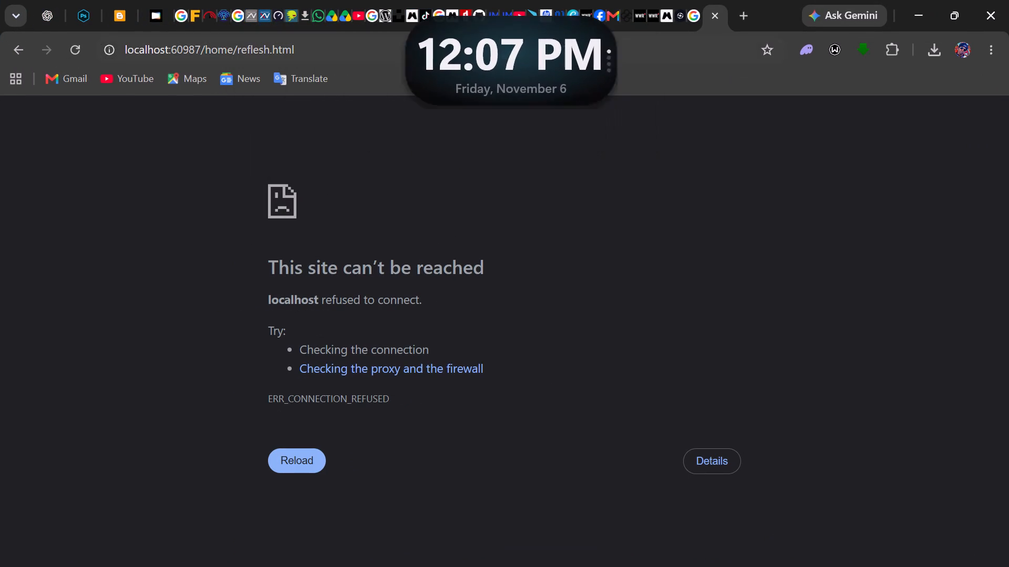
left_click(721, 20)
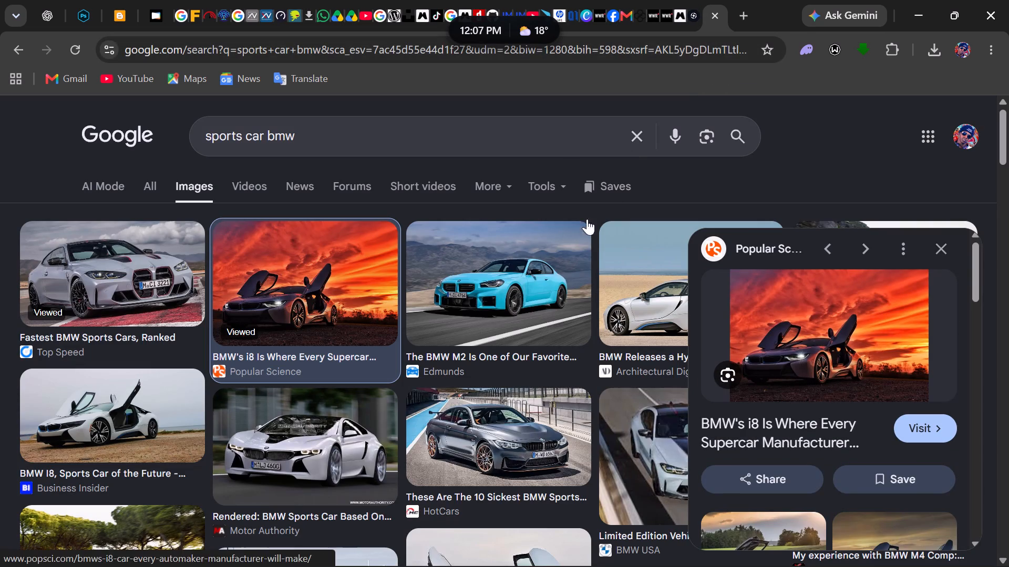
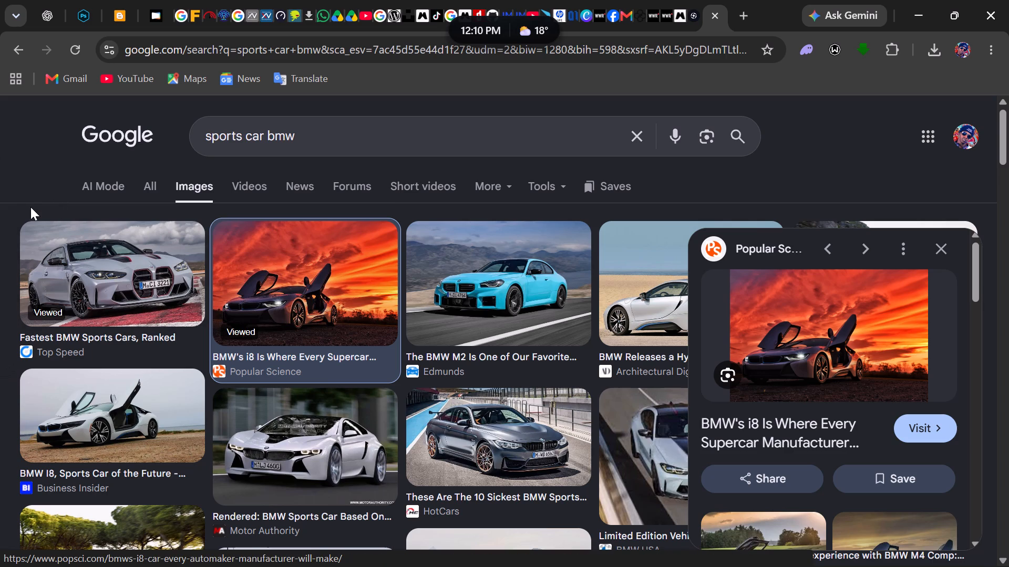
Look over the first rows of Google Images results for "sports car bmw".
left_click_drag(30, 207, 67, 201)
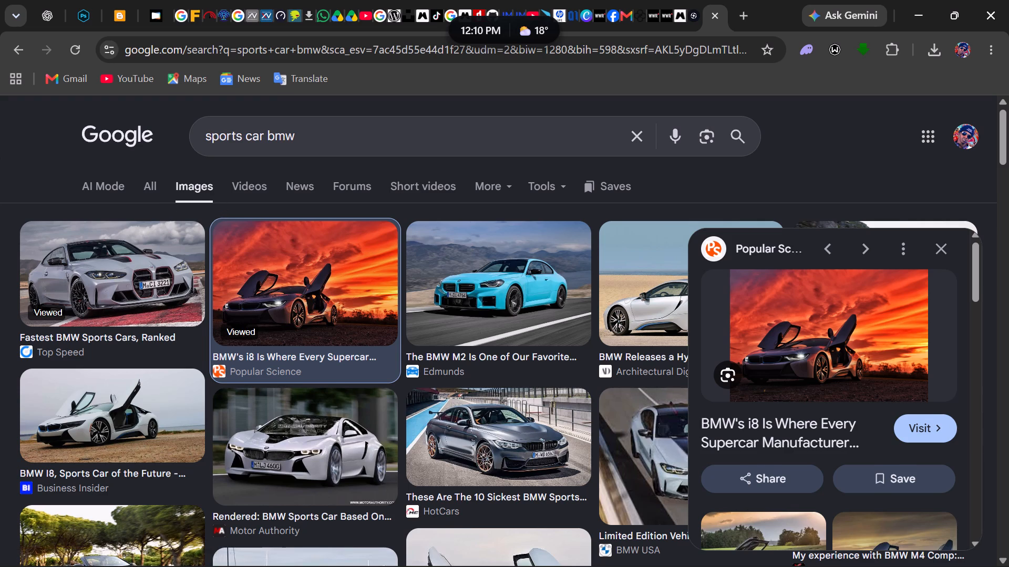
scroll(181, 188, "down", 3)
scroll(181, 188, "up", 6)
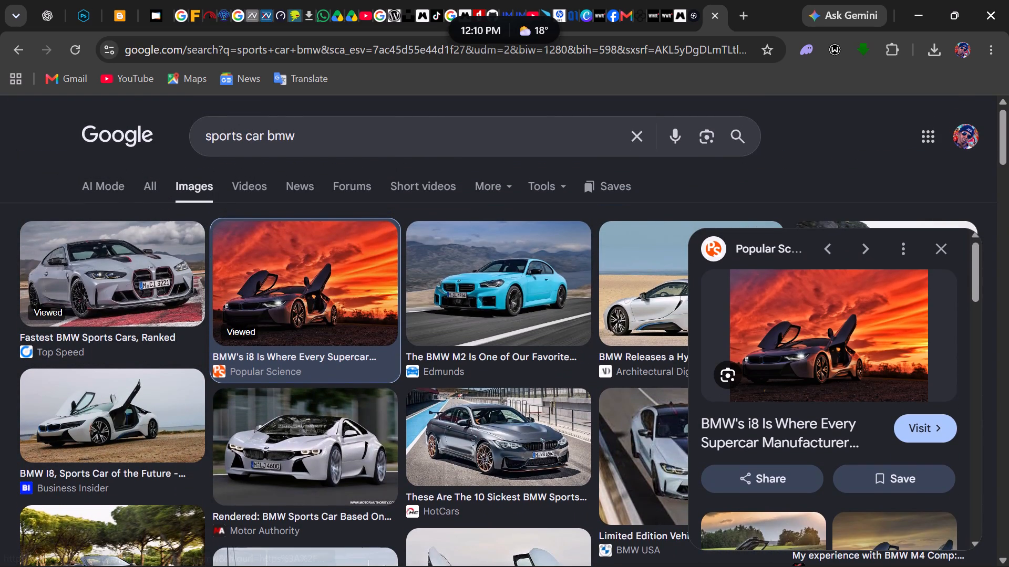
left_click(223, 204)
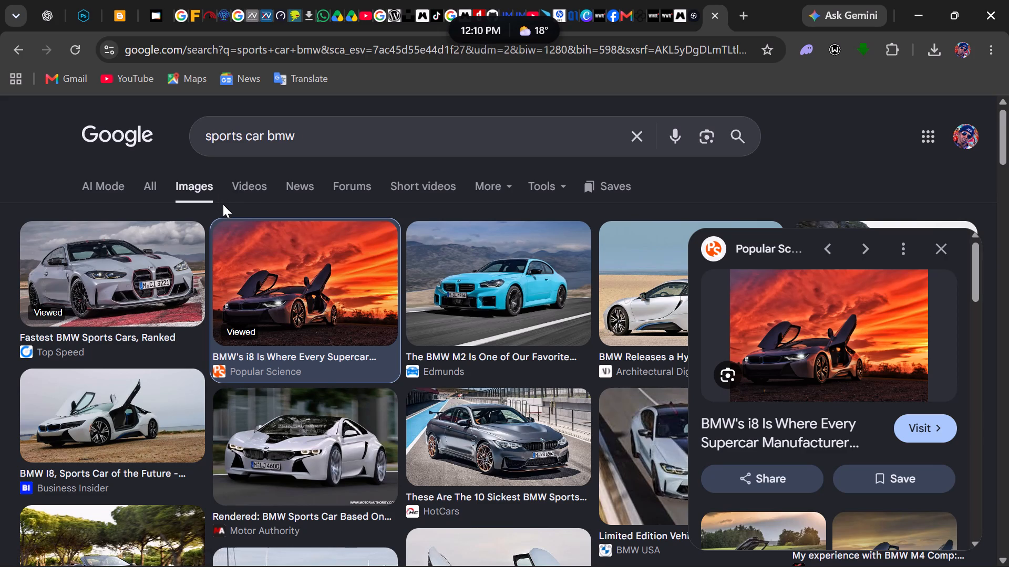
scroll(223, 204, "up", 4)
scroll(305, 211, "up", 5)
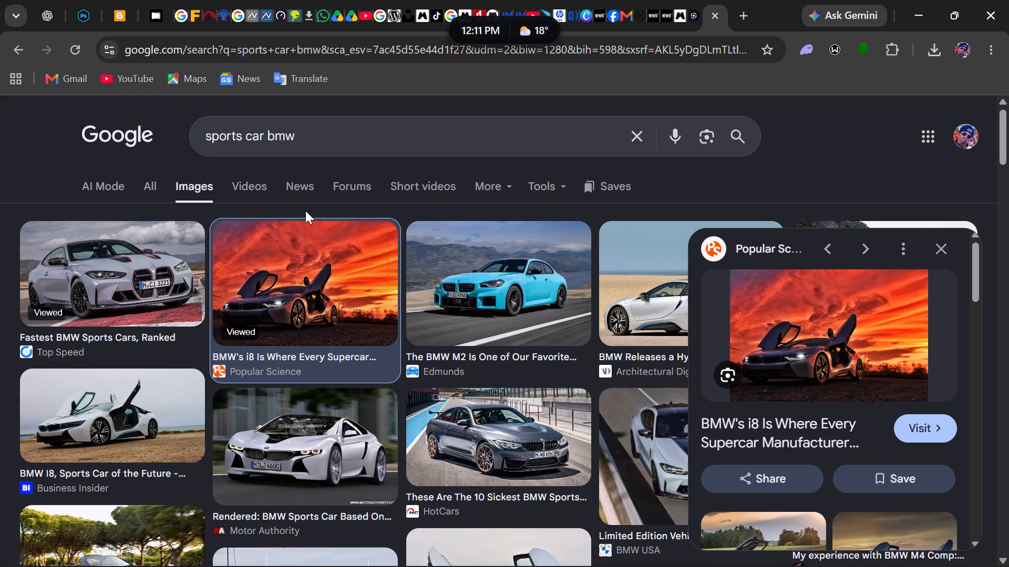
scroll(305, 211, "up", 1)
scroll(305, 211, "down", 3)
scroll(305, 211, "up", 1)
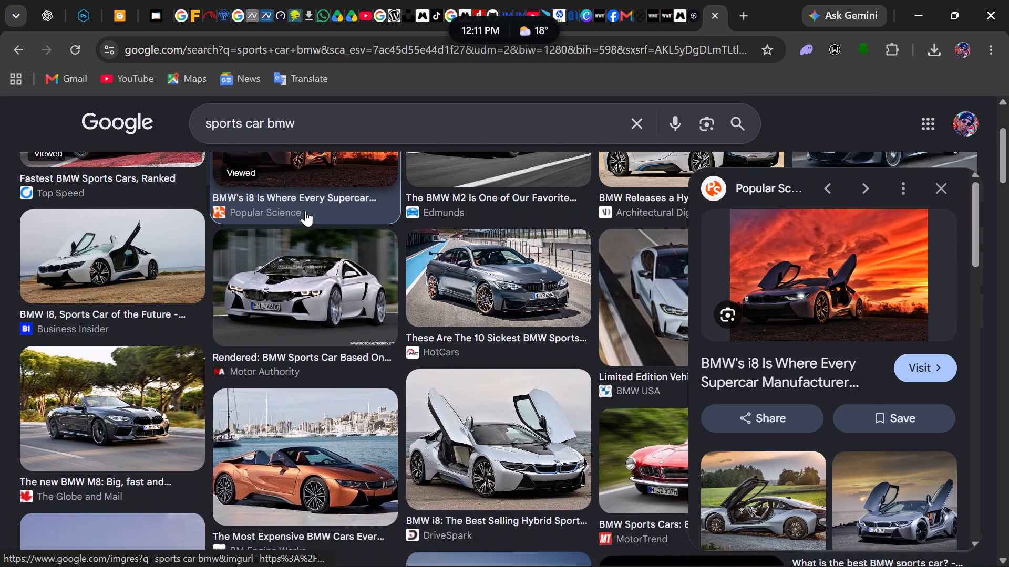
scroll(305, 211, "up", 3)
scroll(305, 211, "down", 1)
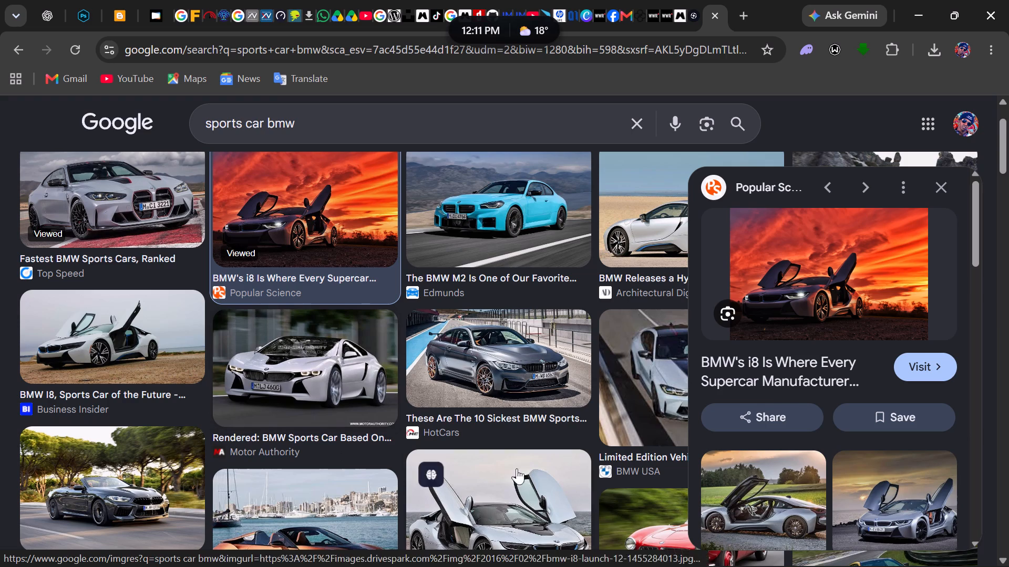
scroll(141, 175, "up", 3)
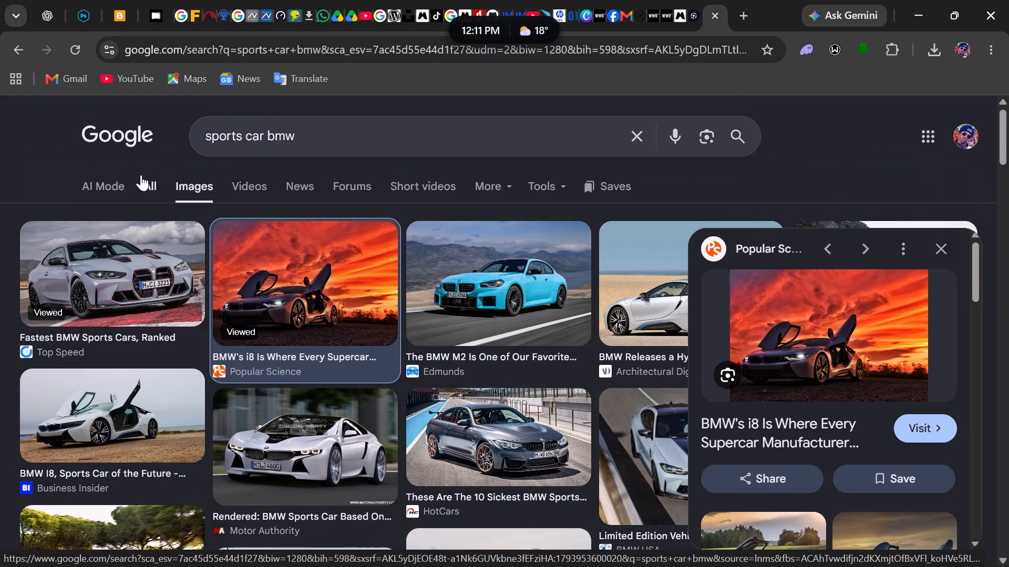
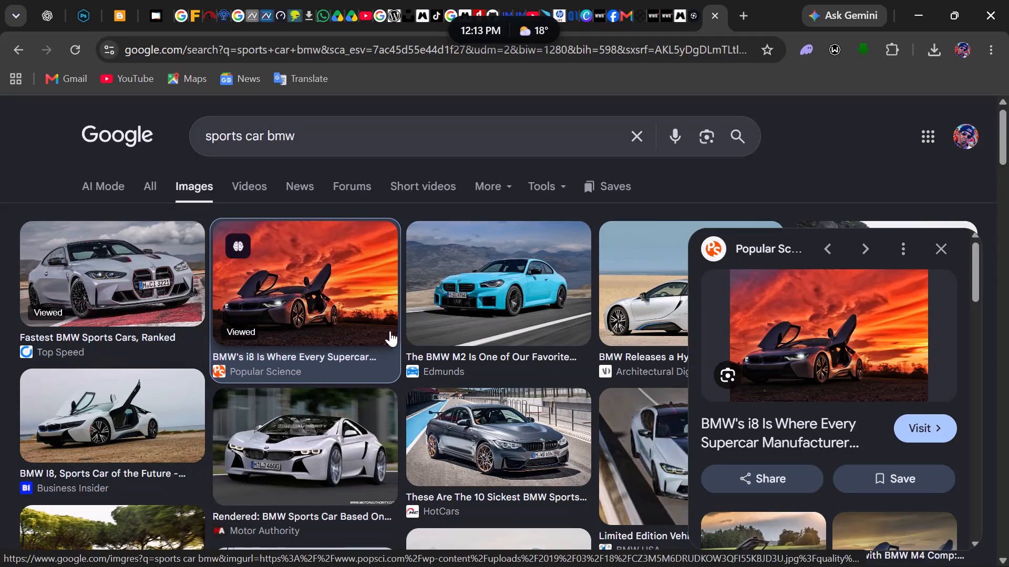
Close the BMW i8 preview and preview the white BMW M4 GT4 poster image from Europosters.eu further down the results.
left_click(939, 243)
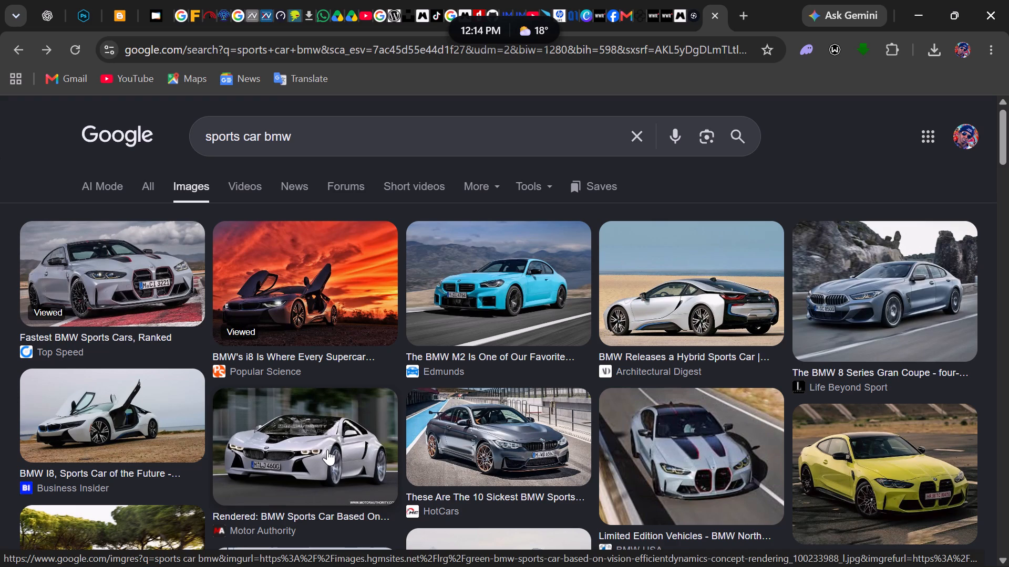
scroll(603, 414, "down", 4)
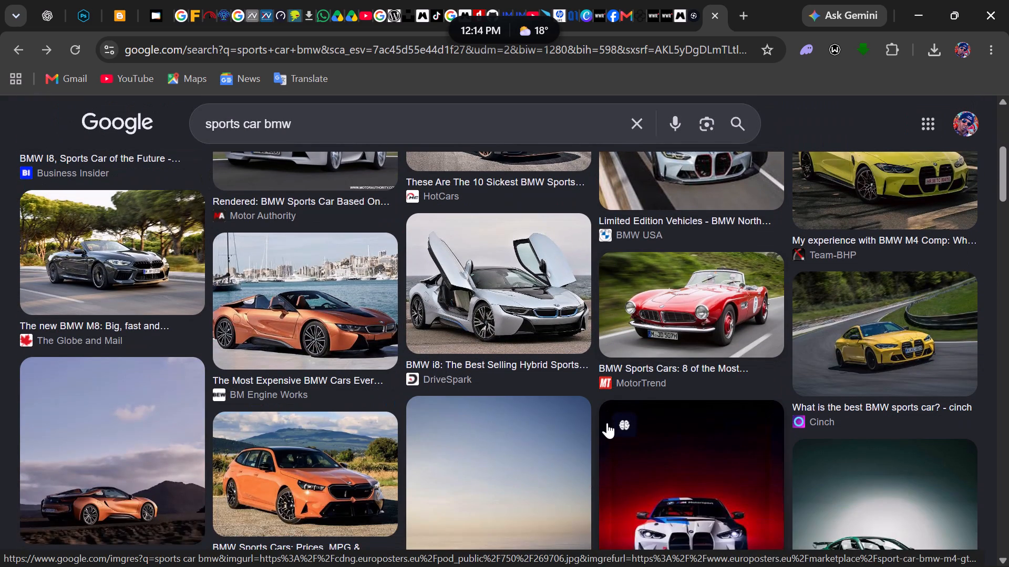
scroll(607, 423, "down", 1)
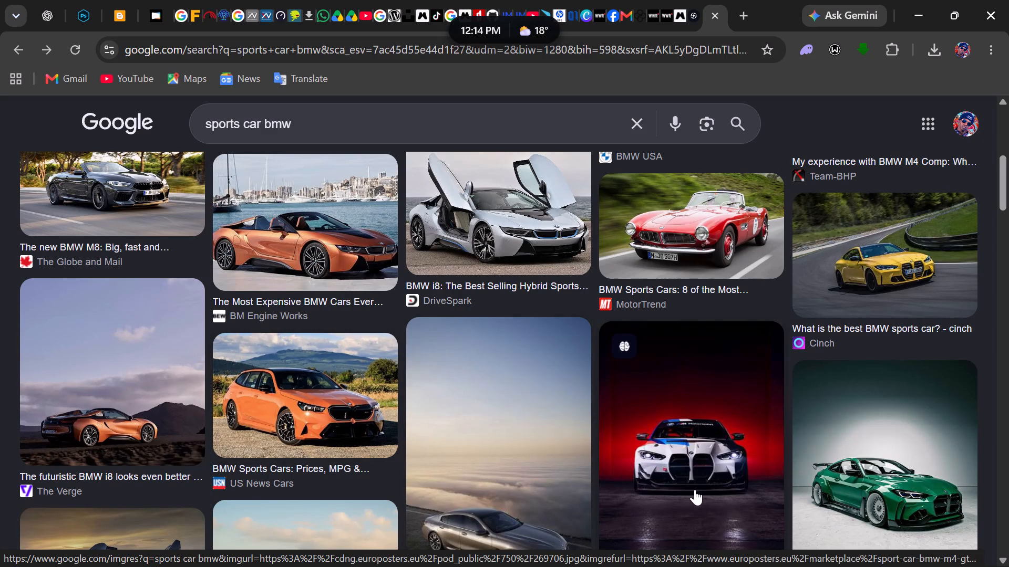
left_click(697, 472)
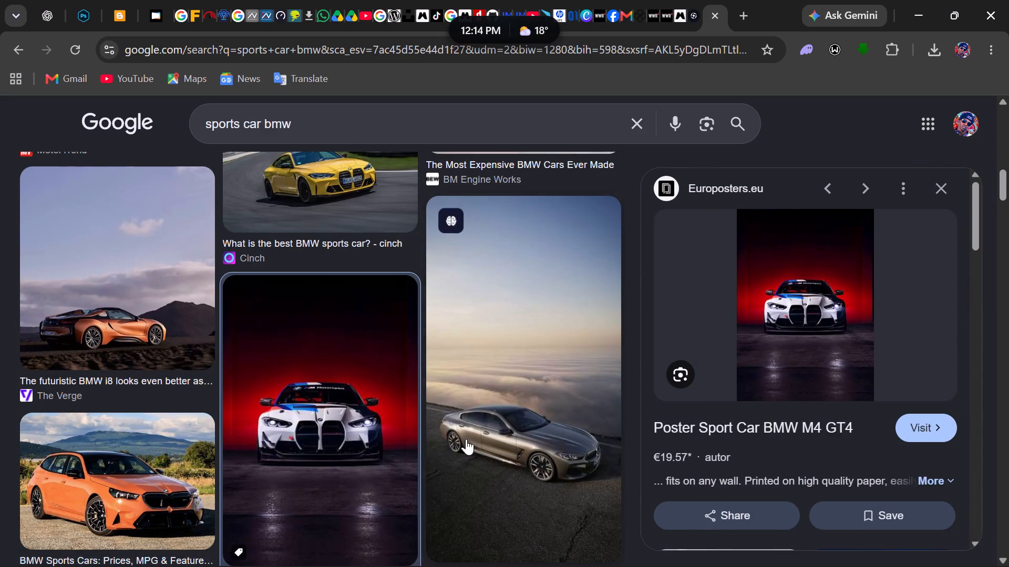
Preview the orange BMW wagon image from US News Cars and save it to Downloads as a JPEG image.
left_click(170, 466)
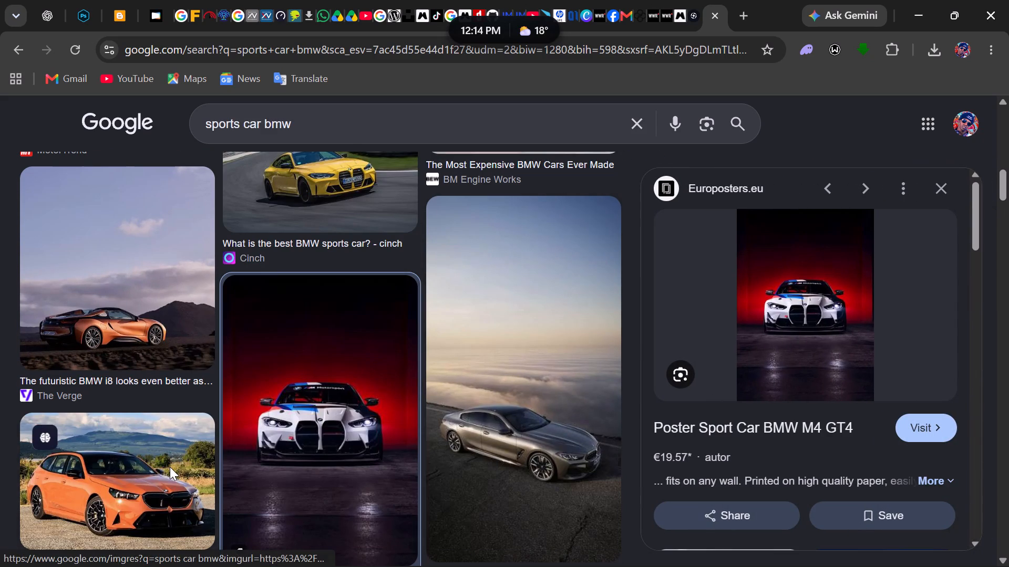
right_click(783, 364)
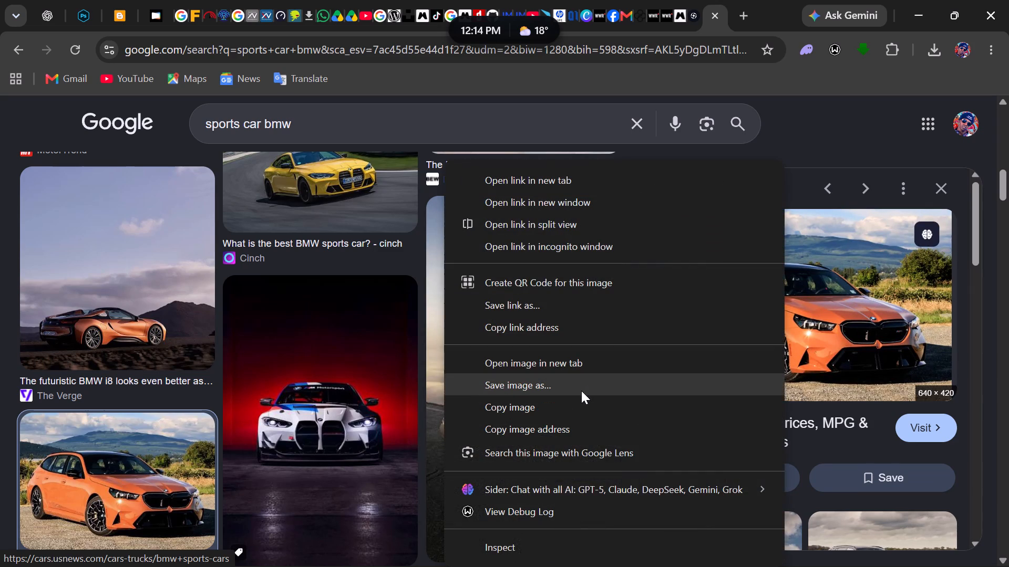
left_click(581, 391)
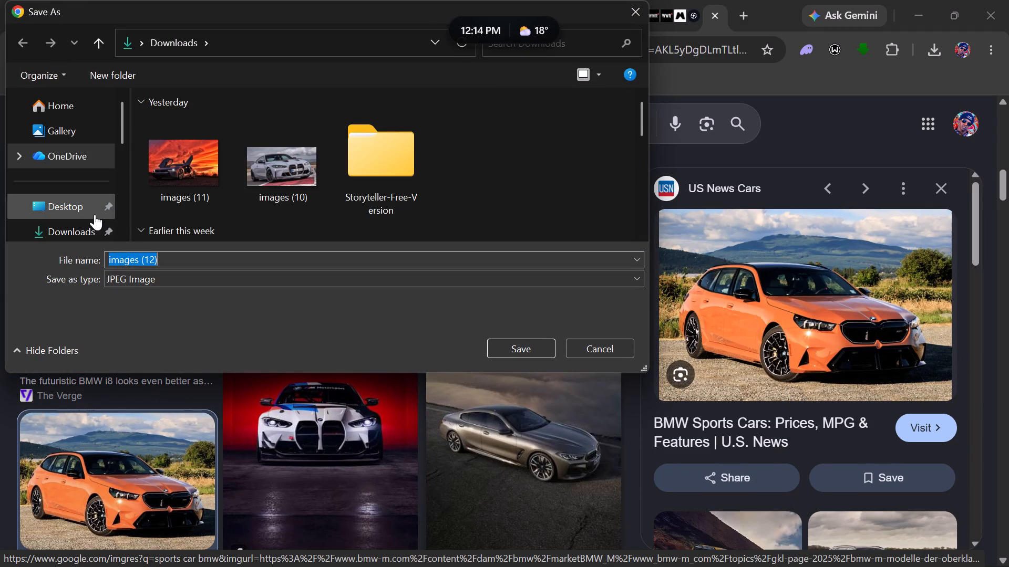
left_click(514, 348)
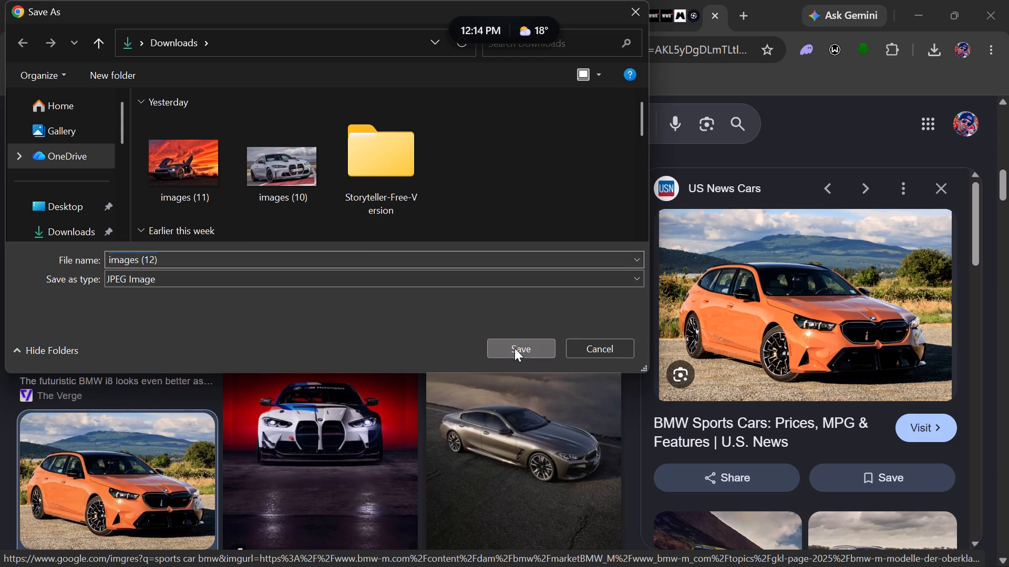
Find the green 2025 BMW M4 CS image from Edmunds further down the results and save it to the Downloads folder.
scroll(603, 375, "down", 5)
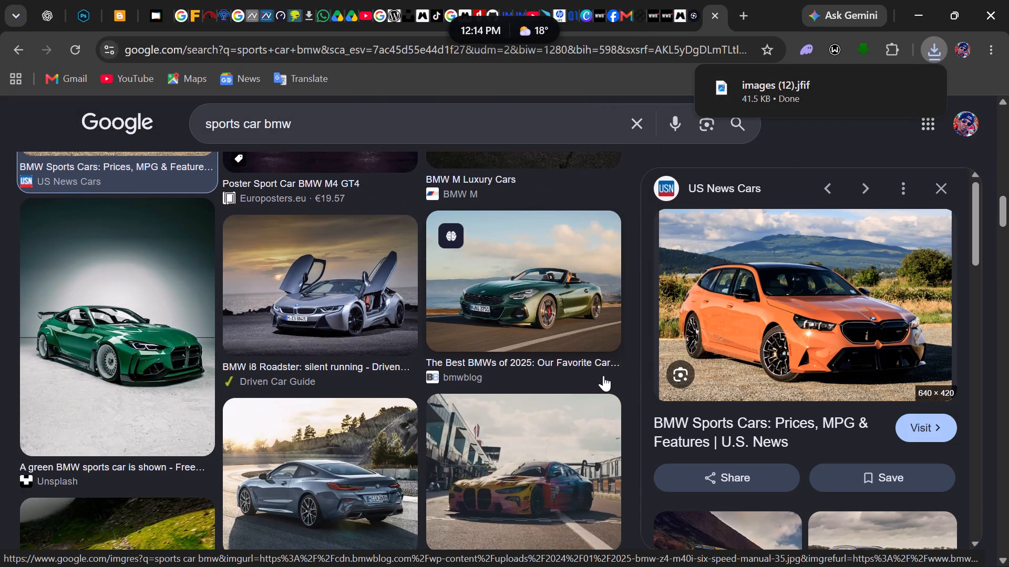
scroll(603, 375, "down", 1)
scroll(468, 407, "down", 2)
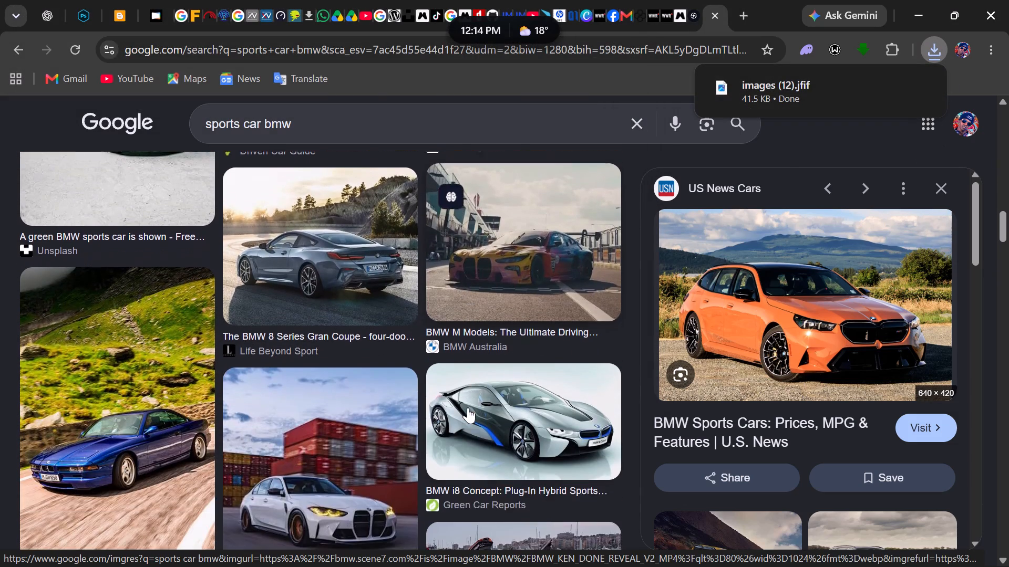
scroll(468, 407, "down", 1)
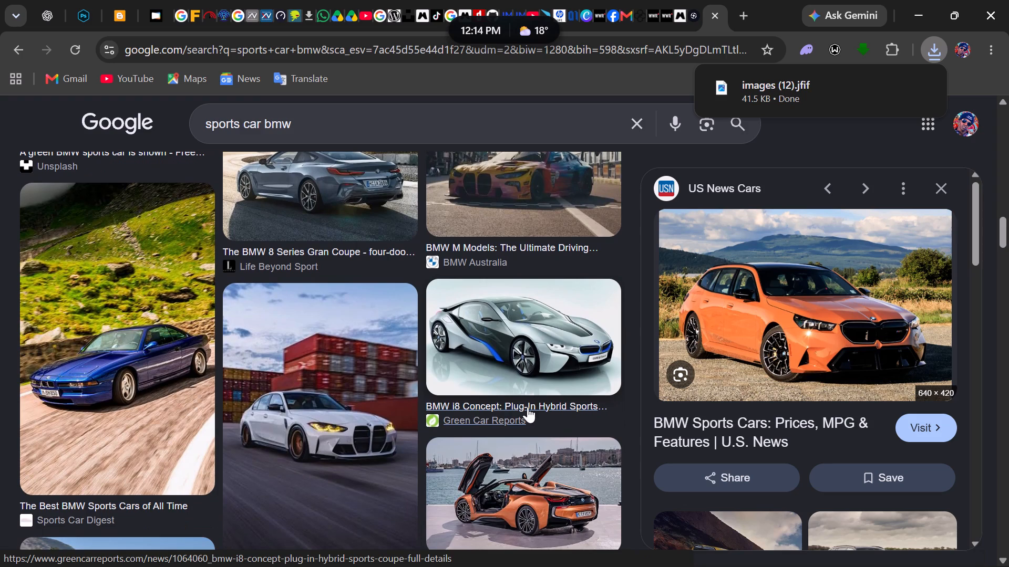
scroll(395, 400, "down", 5)
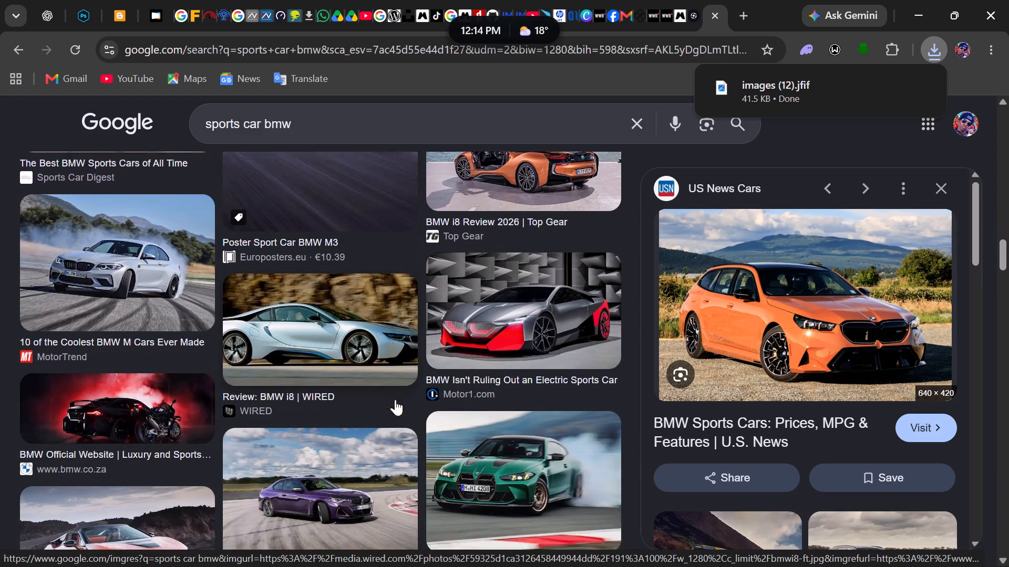
scroll(395, 400, "down", 3)
scroll(395, 400, "up", 1)
left_click(531, 290)
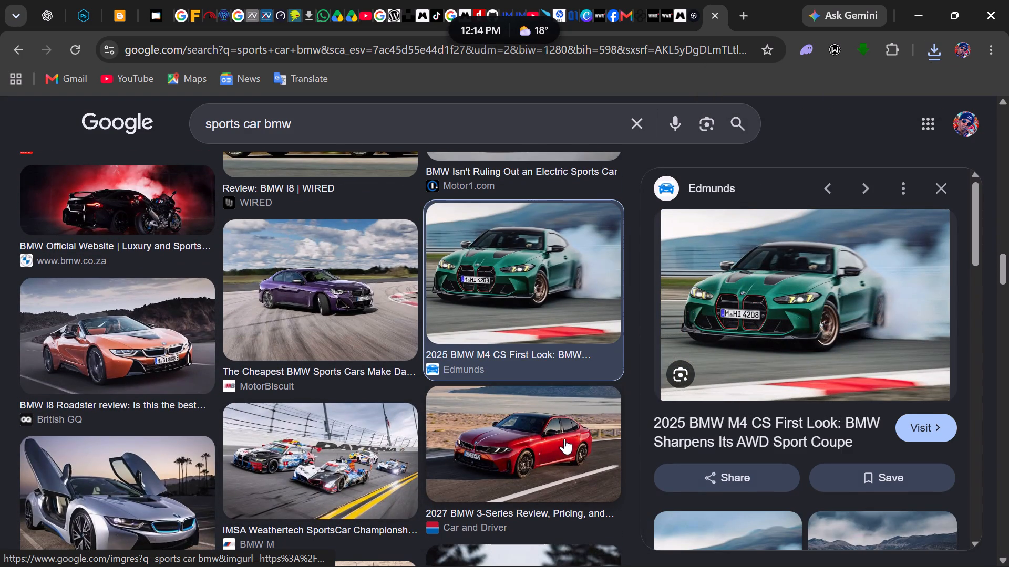
right_click(726, 309)
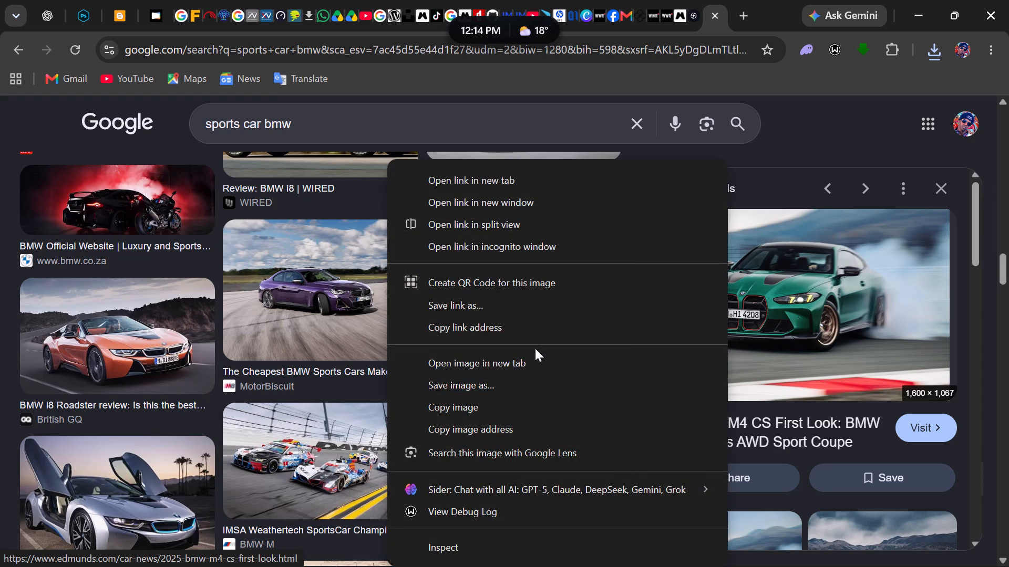
left_click(543, 383)
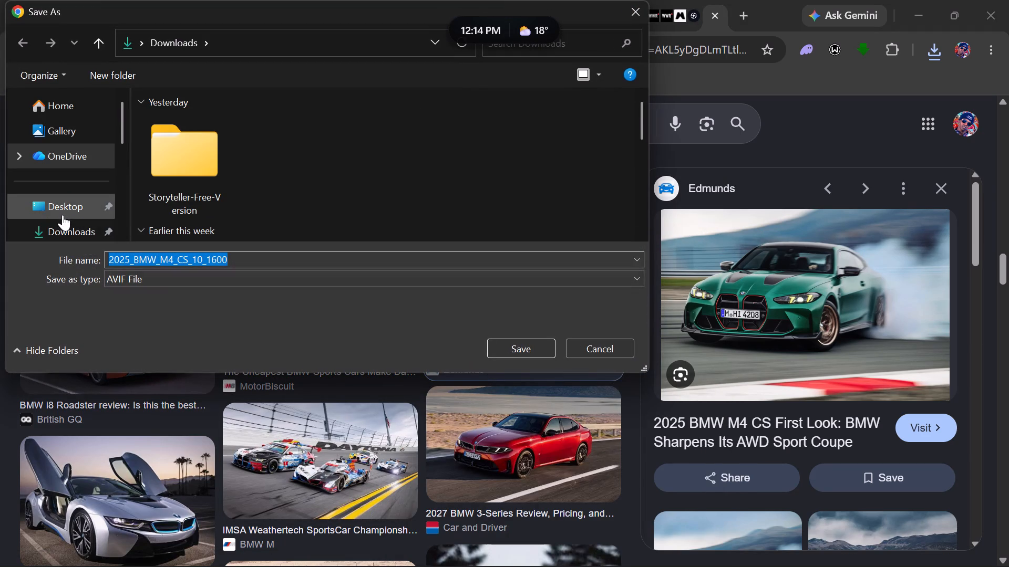
left_click(79, 227)
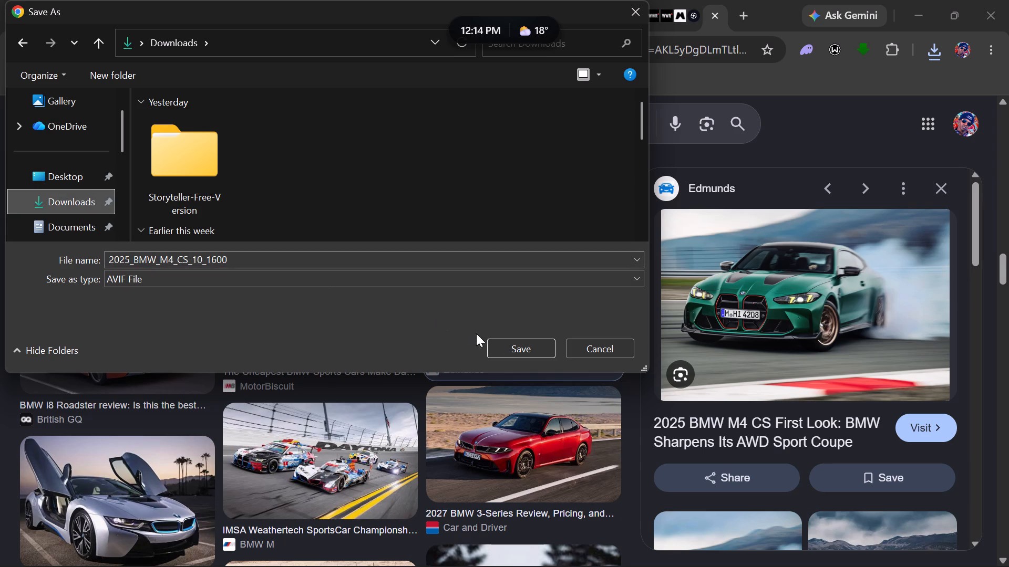
left_click(516, 344)
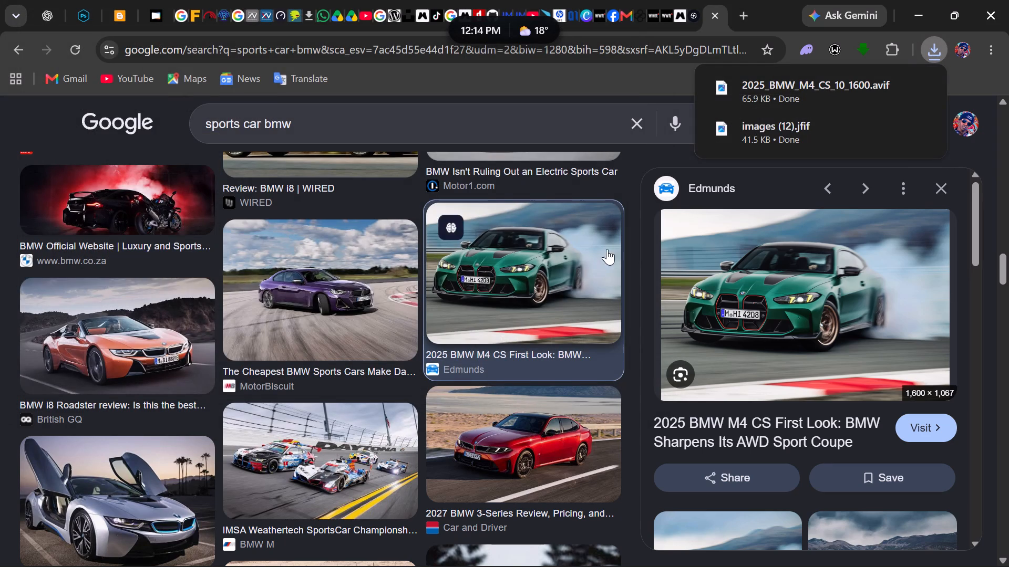
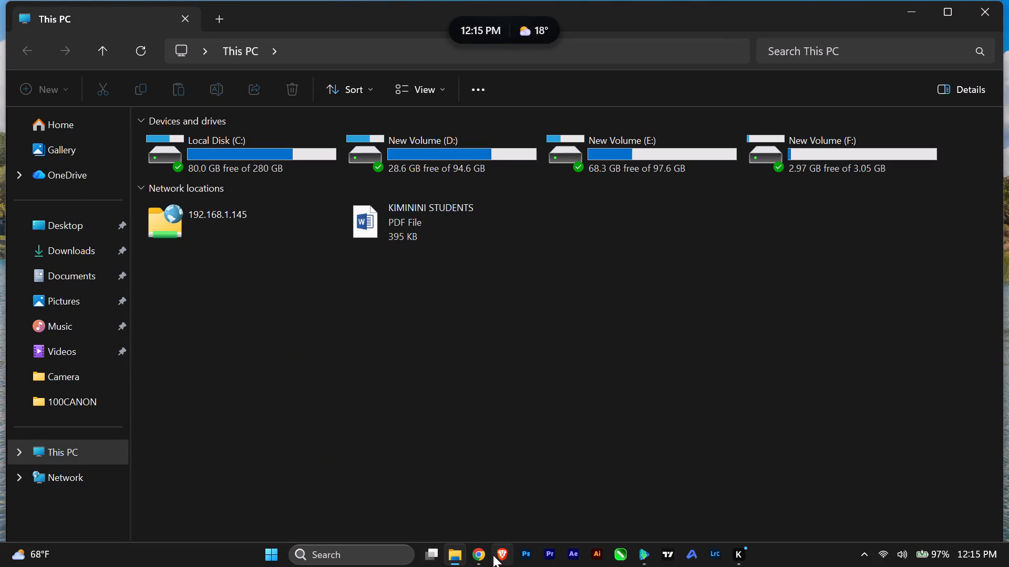
Launch Adobe Photoshop.
left_click(523, 558)
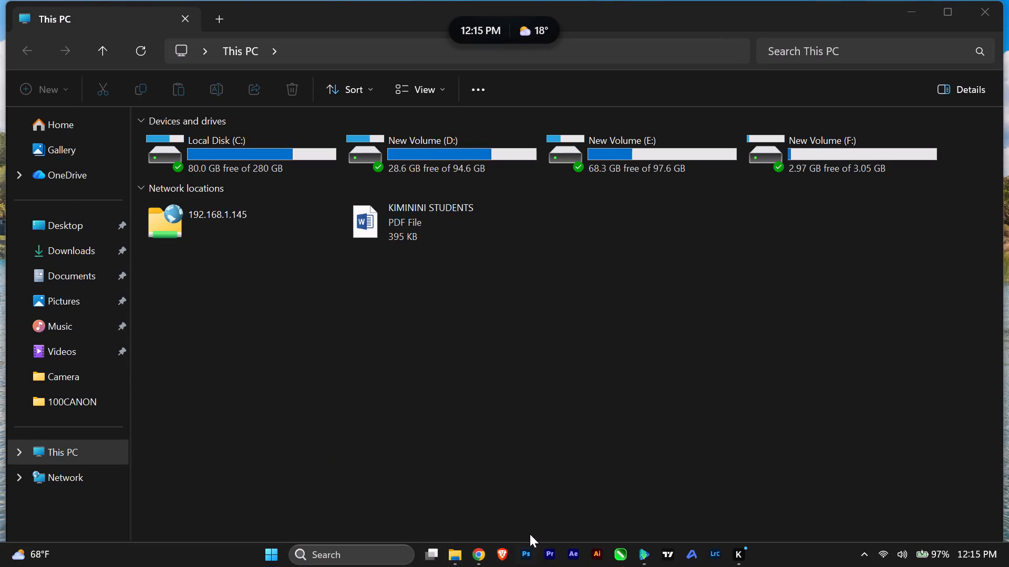
double_click(527, 551)
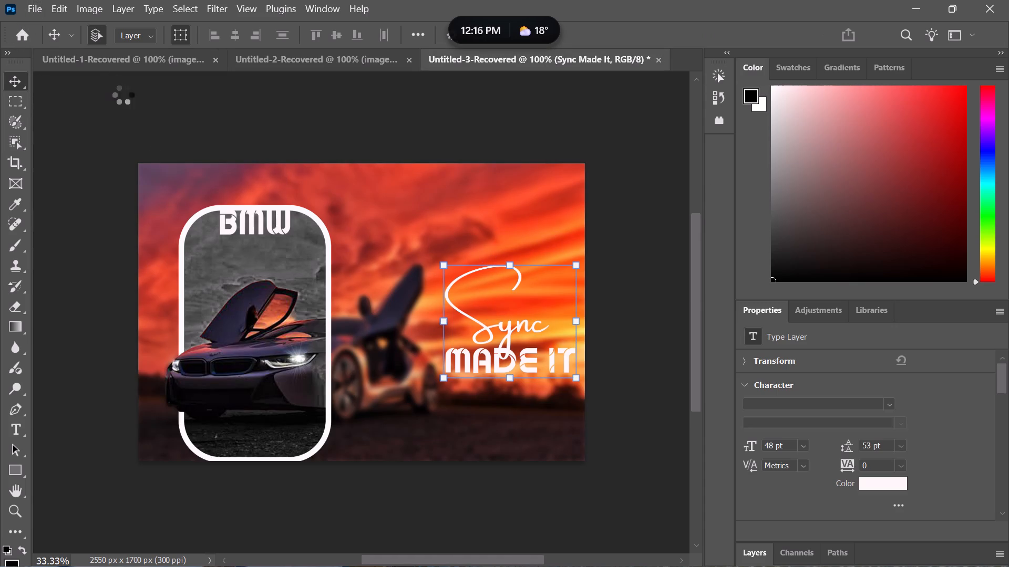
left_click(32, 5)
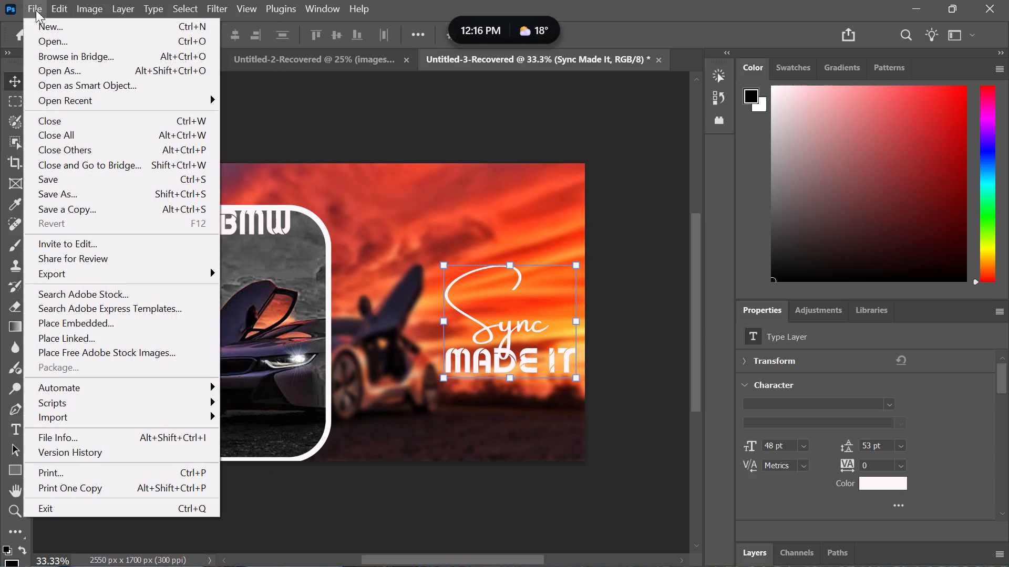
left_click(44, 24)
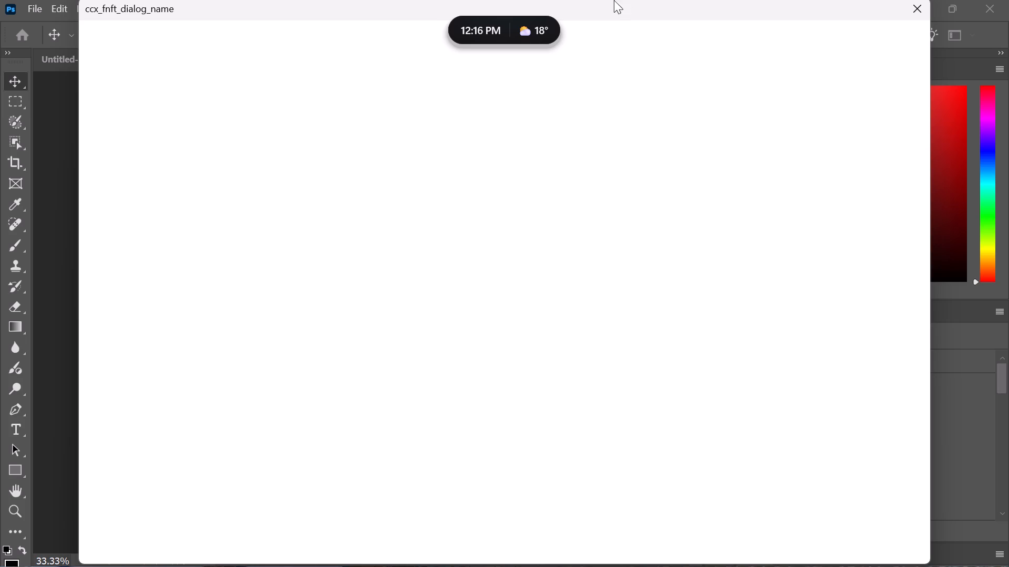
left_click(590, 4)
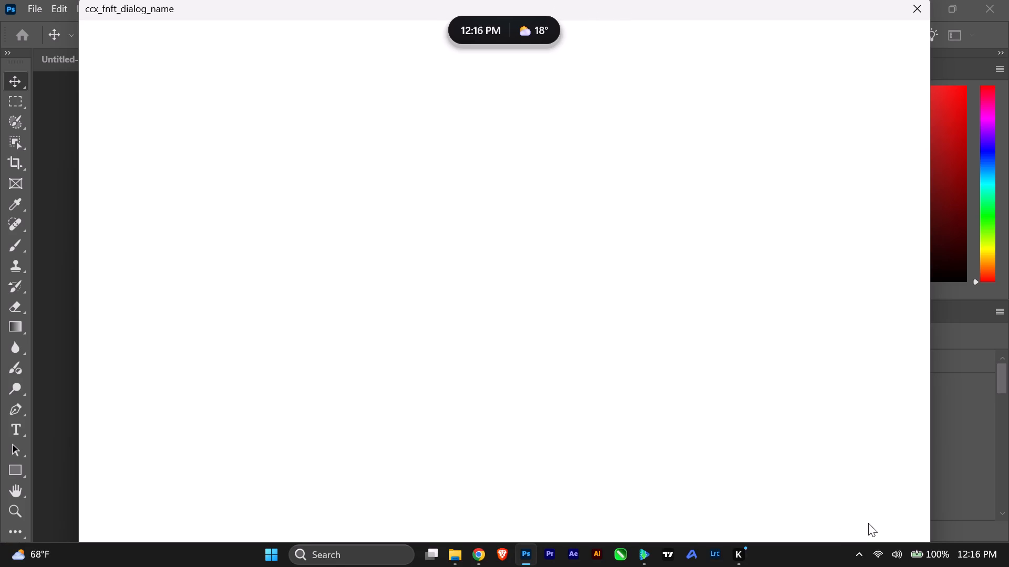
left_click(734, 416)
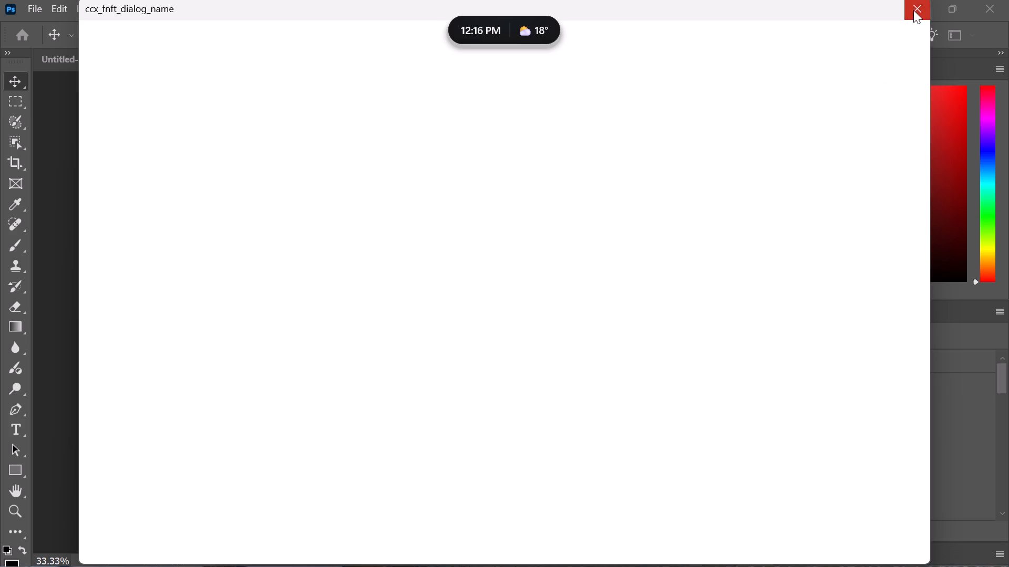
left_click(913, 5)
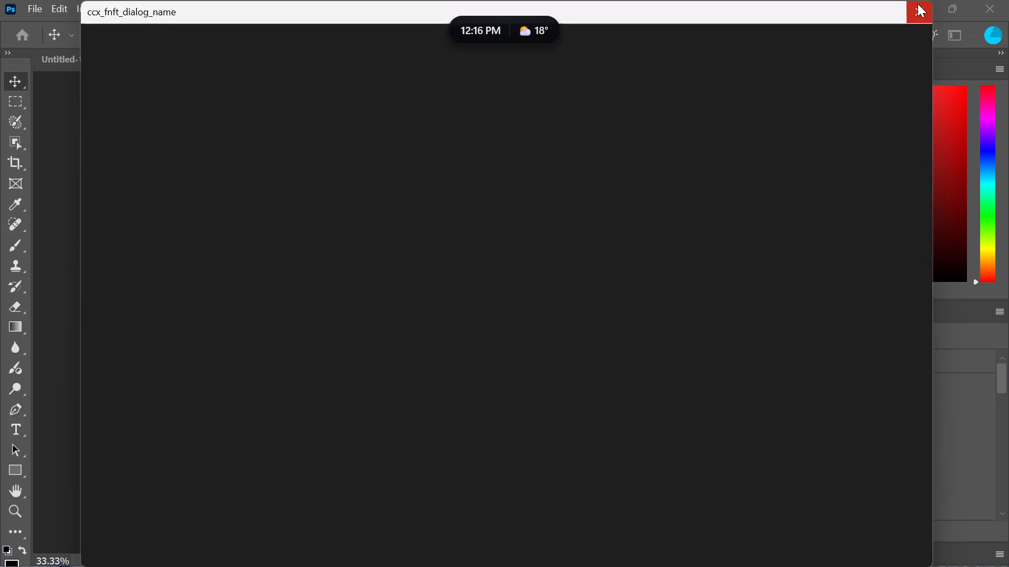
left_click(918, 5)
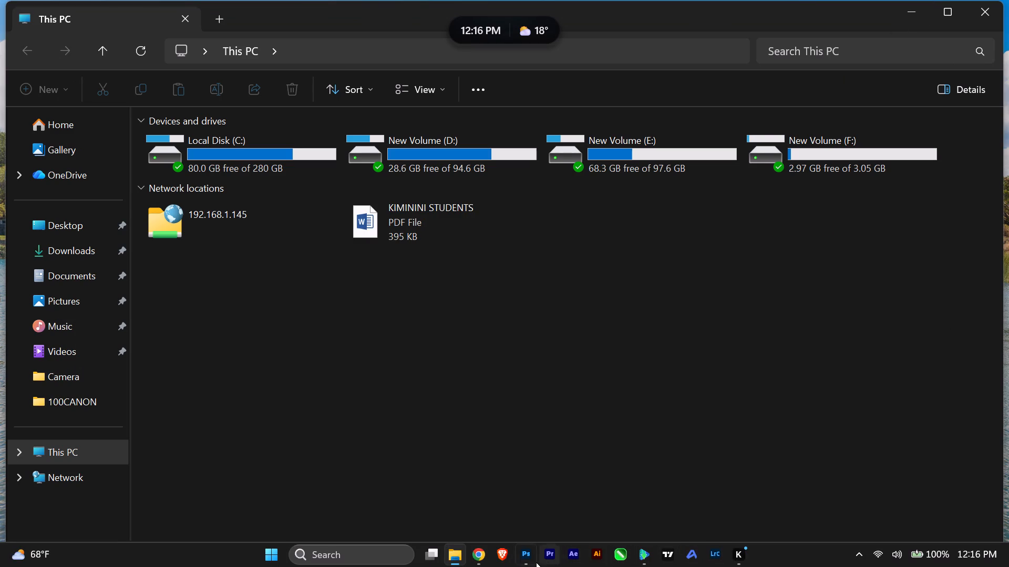
Return to Photoshop and create a blank 5 by 5 inch document at 300 pixels/inch in RGB Color with white background.
left_click(525, 561)
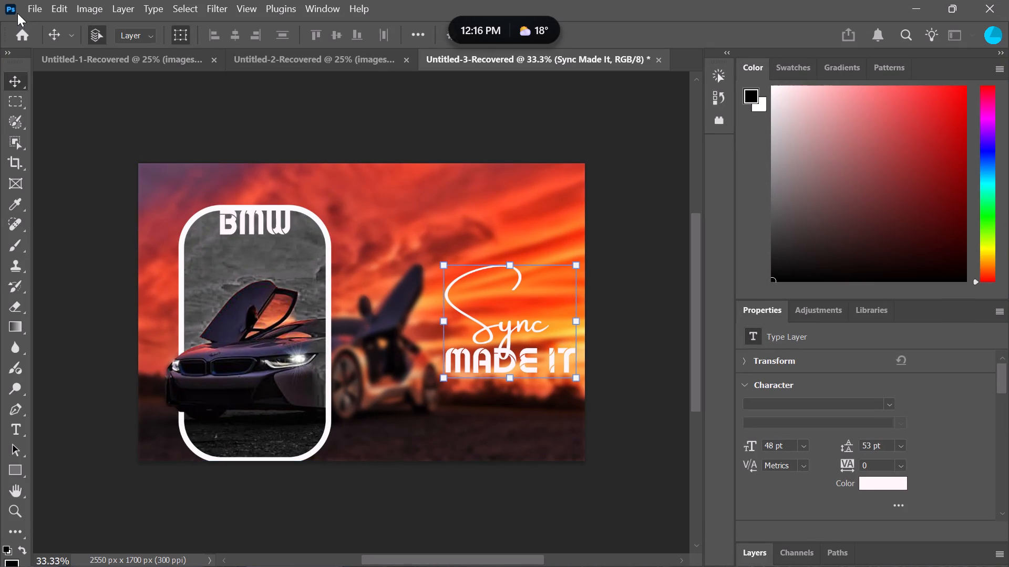
left_click(29, 6)
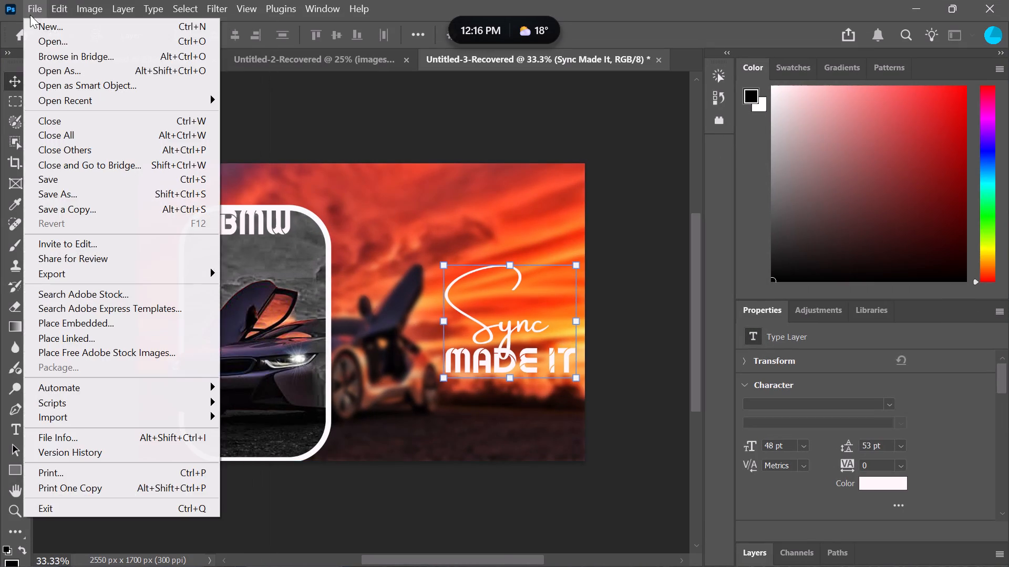
left_click(32, 5)
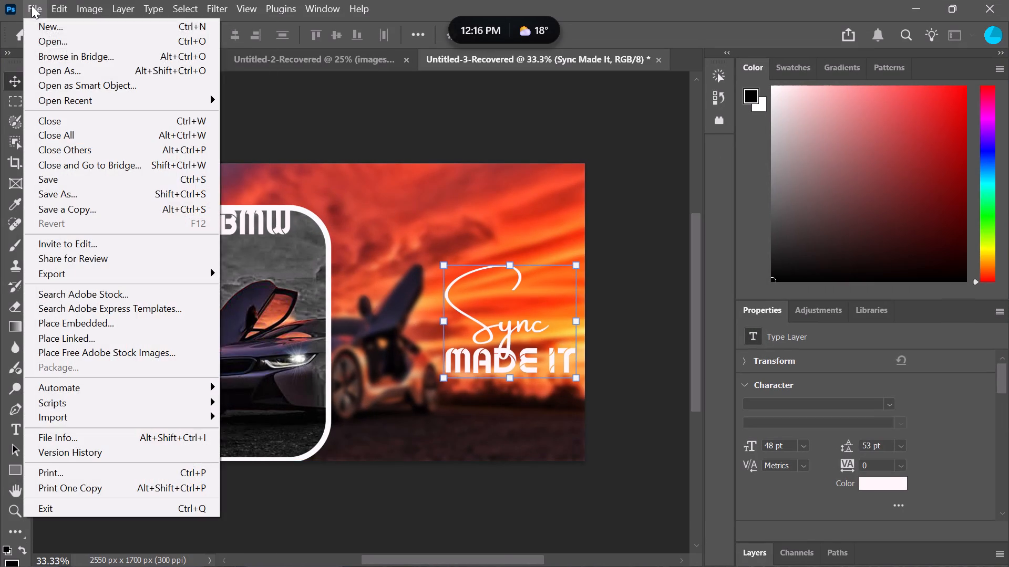
left_click(39, 29)
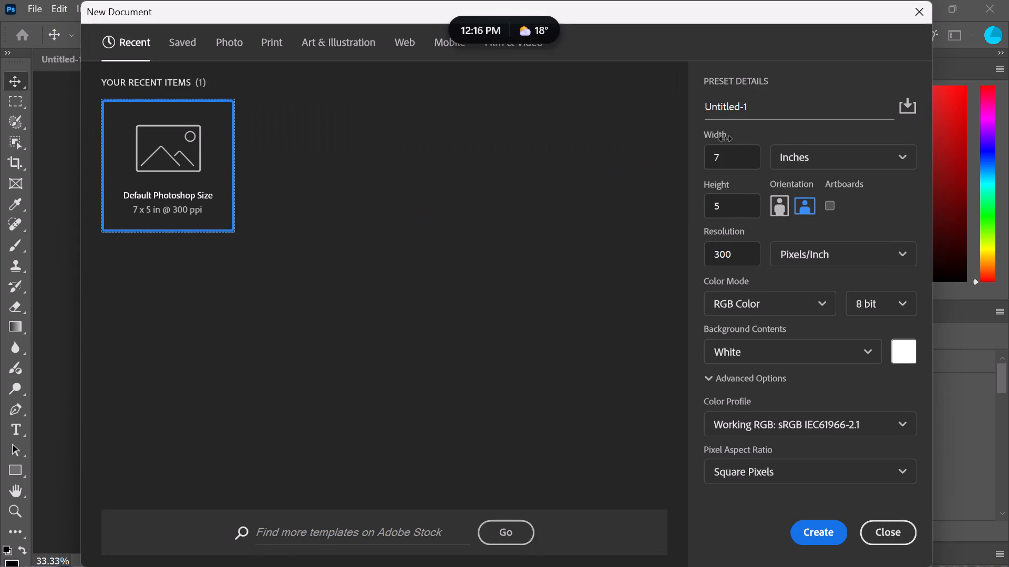
left_click(770, 111)
left_click(770, 111)
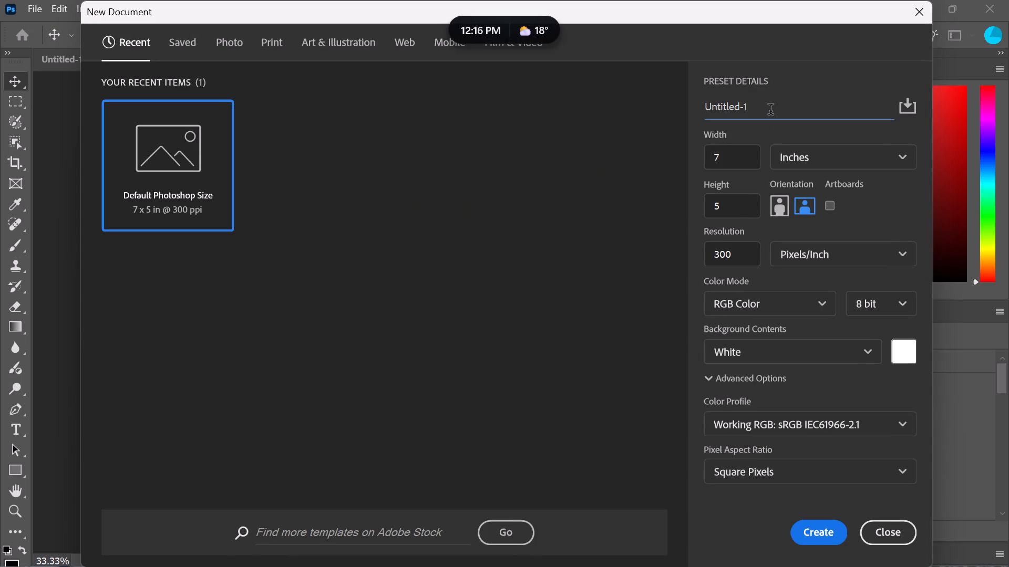
left_click_drag(735, 163, 722, 163)
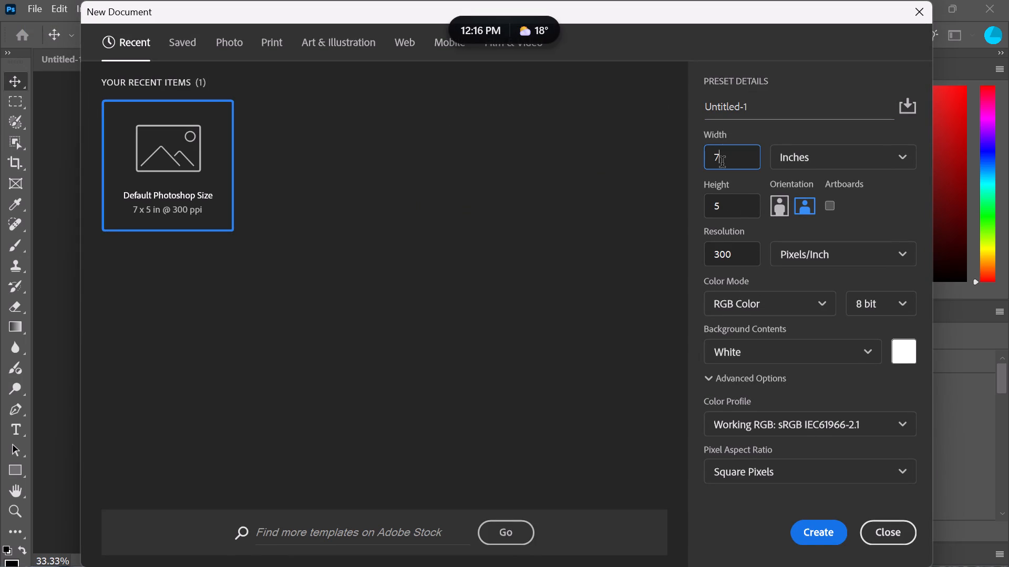
left_click_drag(722, 163, 708, 163)
key("5")
scroll(1008, 0, "up", 1)
left_click_drag(754, 113, 664, 112)
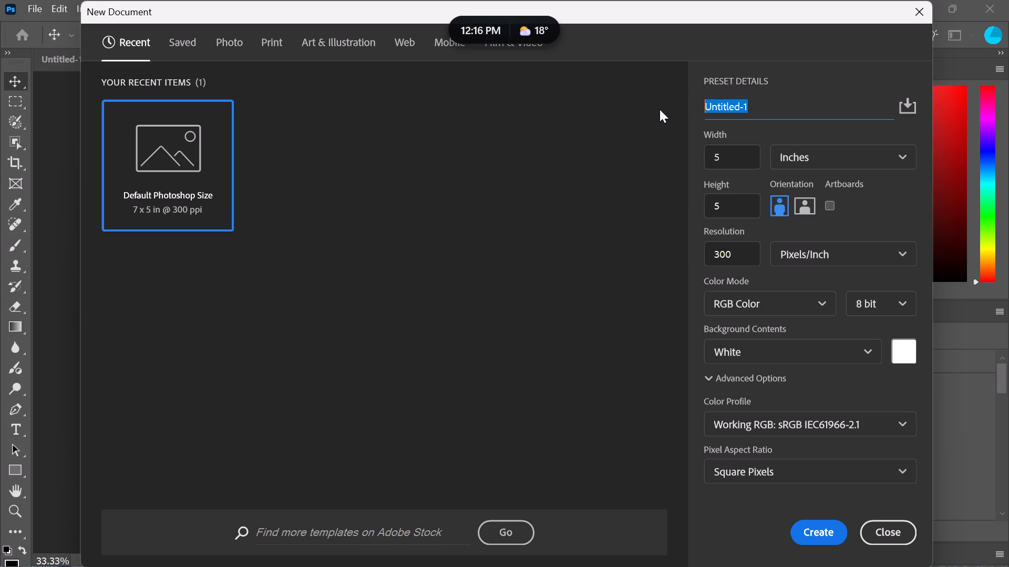
left_click(827, 532)
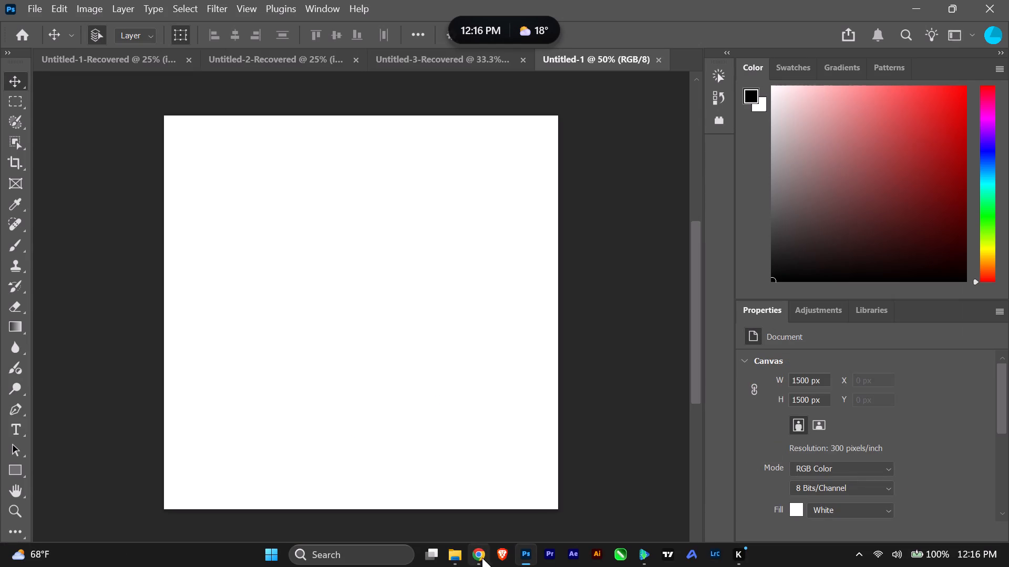
Switch to File Explorer and open the Downloads folder.
left_click(460, 561)
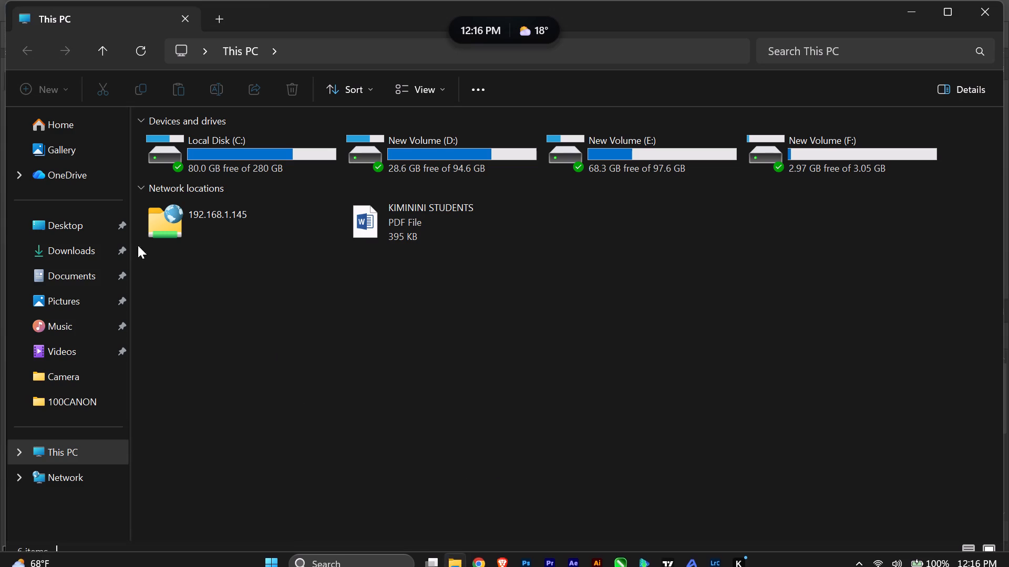
left_click(72, 244)
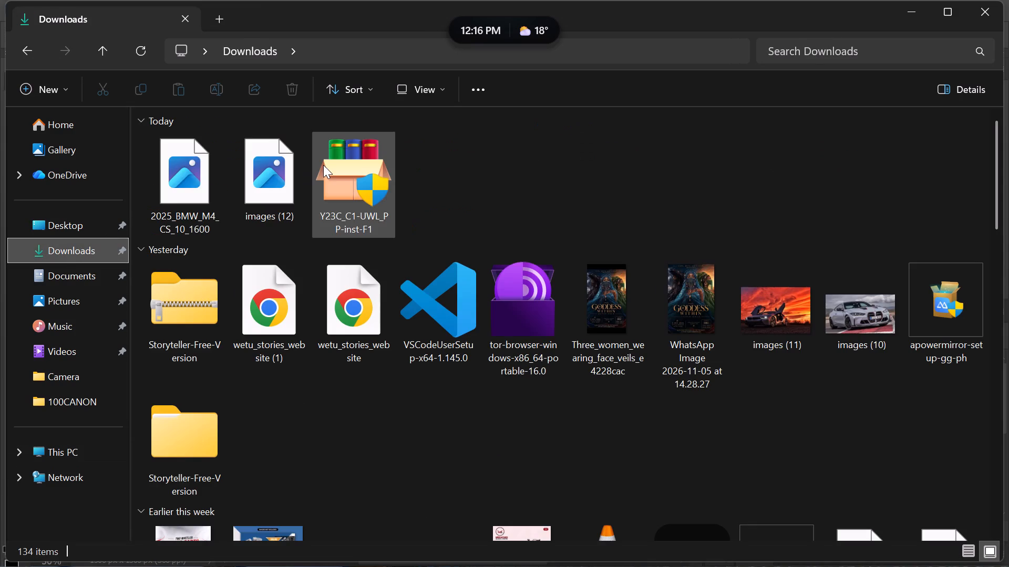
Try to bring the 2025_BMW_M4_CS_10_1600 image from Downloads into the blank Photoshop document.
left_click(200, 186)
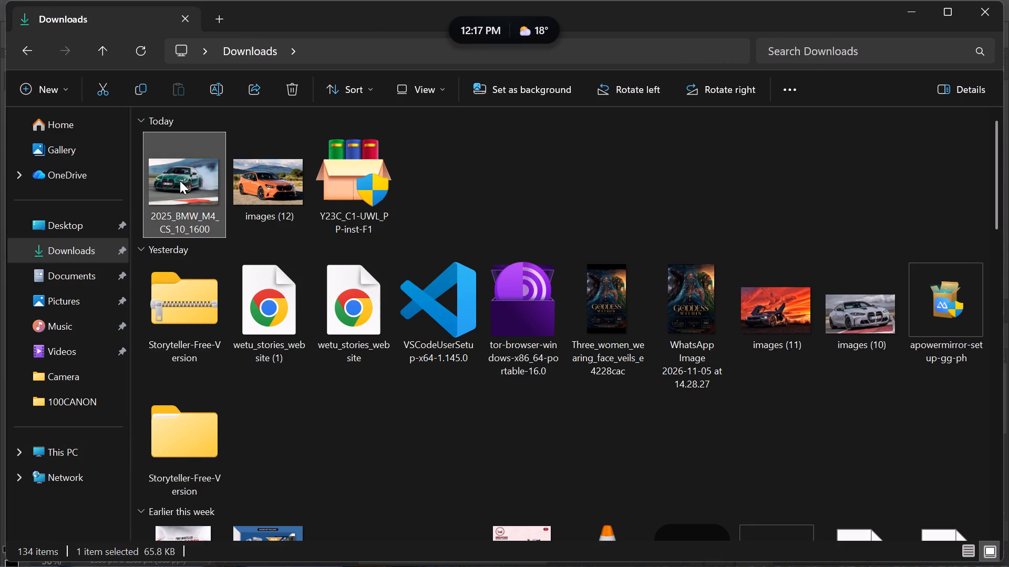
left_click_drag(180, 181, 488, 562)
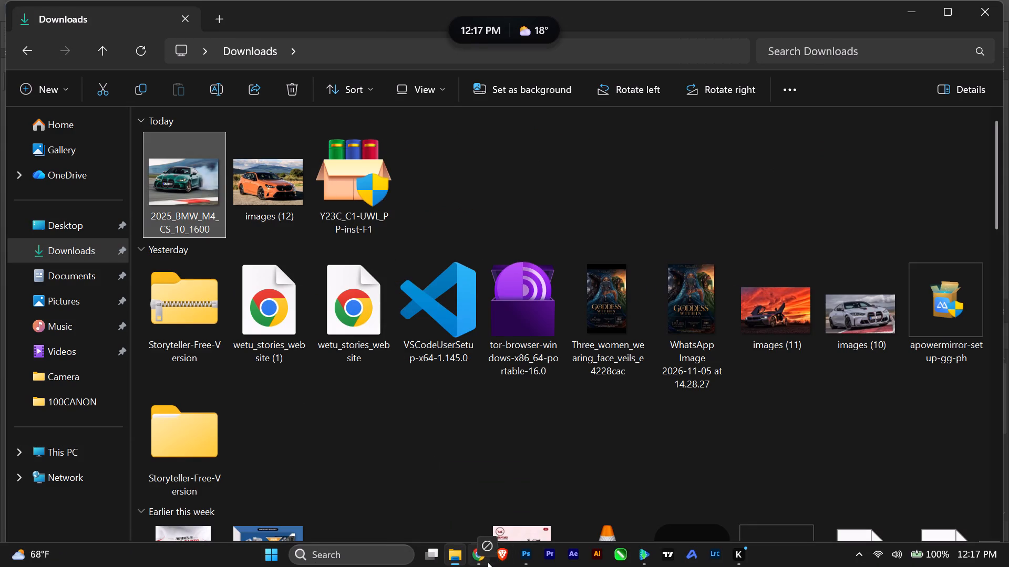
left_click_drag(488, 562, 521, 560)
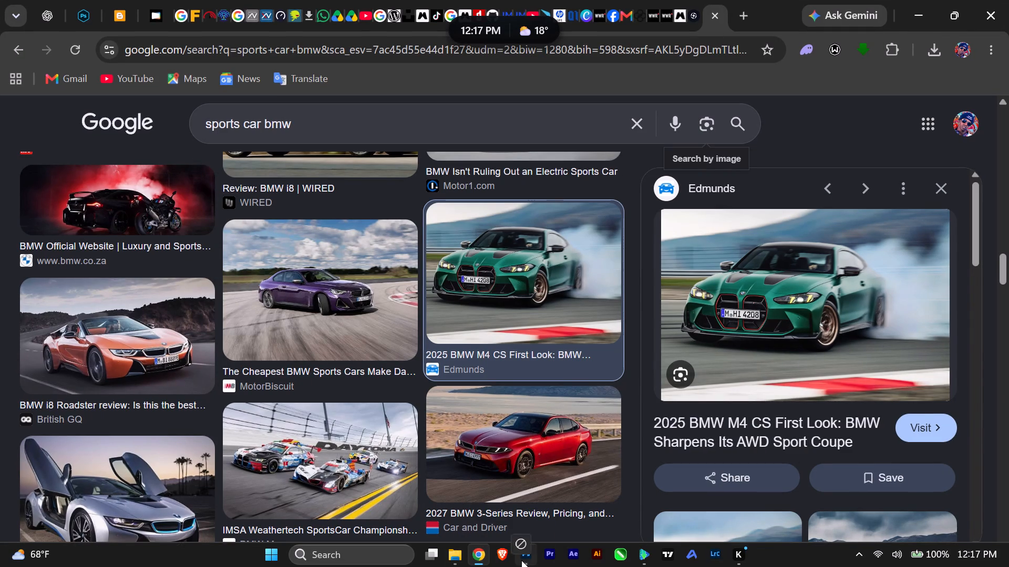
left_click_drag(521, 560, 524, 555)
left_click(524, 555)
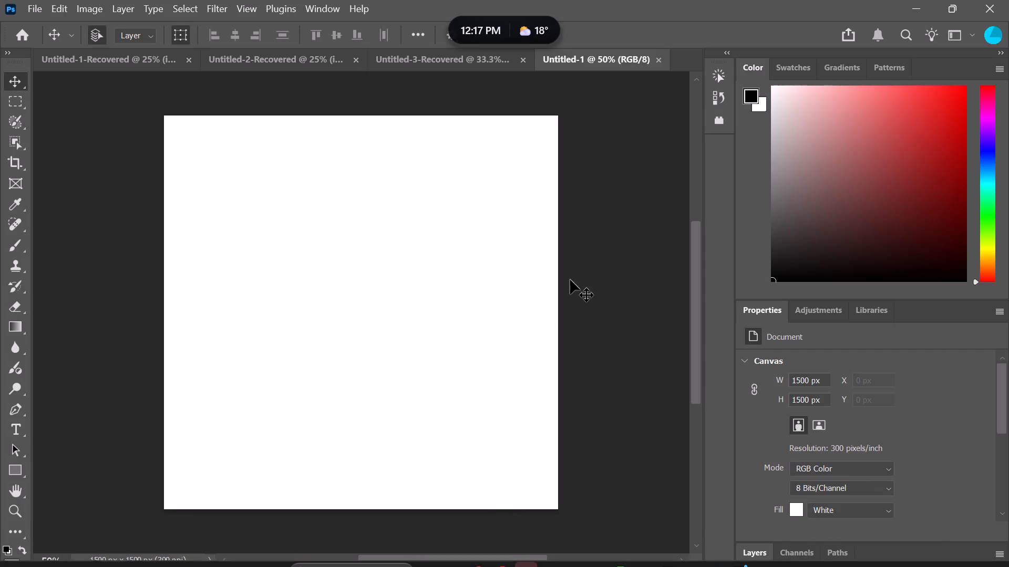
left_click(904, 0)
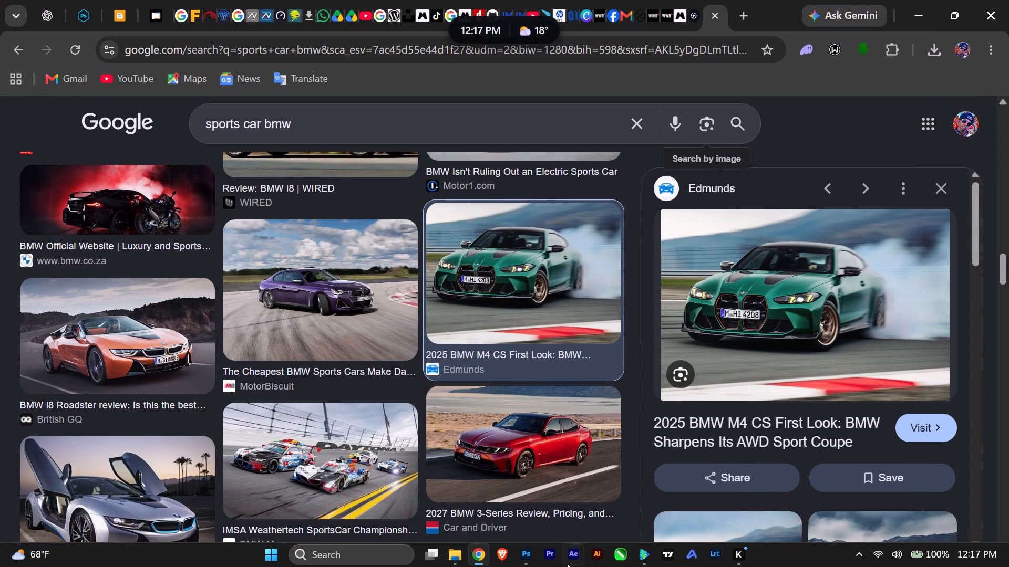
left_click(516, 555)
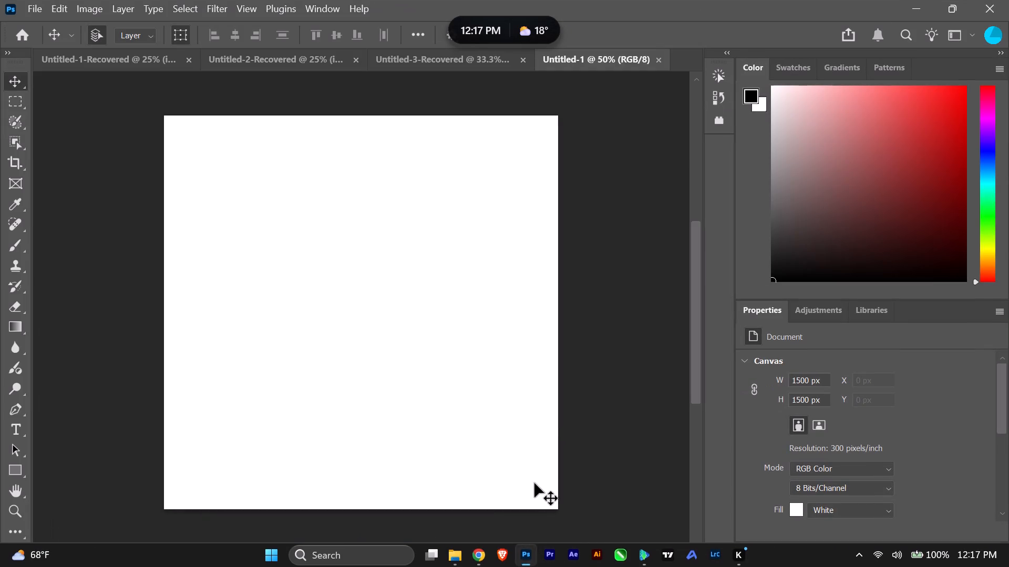
Place the 2025_BMW_M4_CS_10_1600 image from the Downloads folder at its default fitted size in the blank Photoshop document.
left_click(460, 558)
left_click_drag(199, 191, 538, 512)
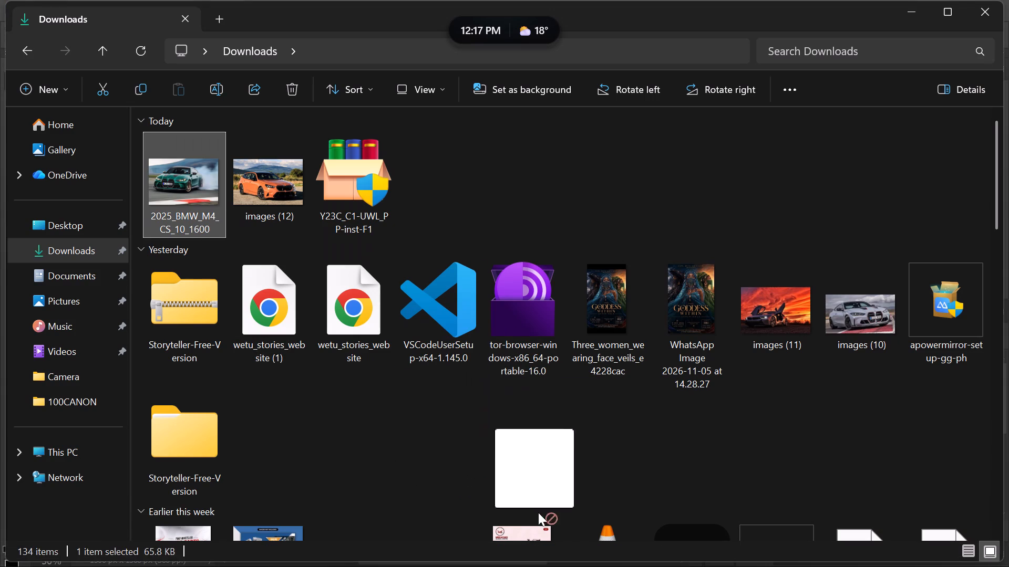
left_click_drag(538, 512, 456, 456)
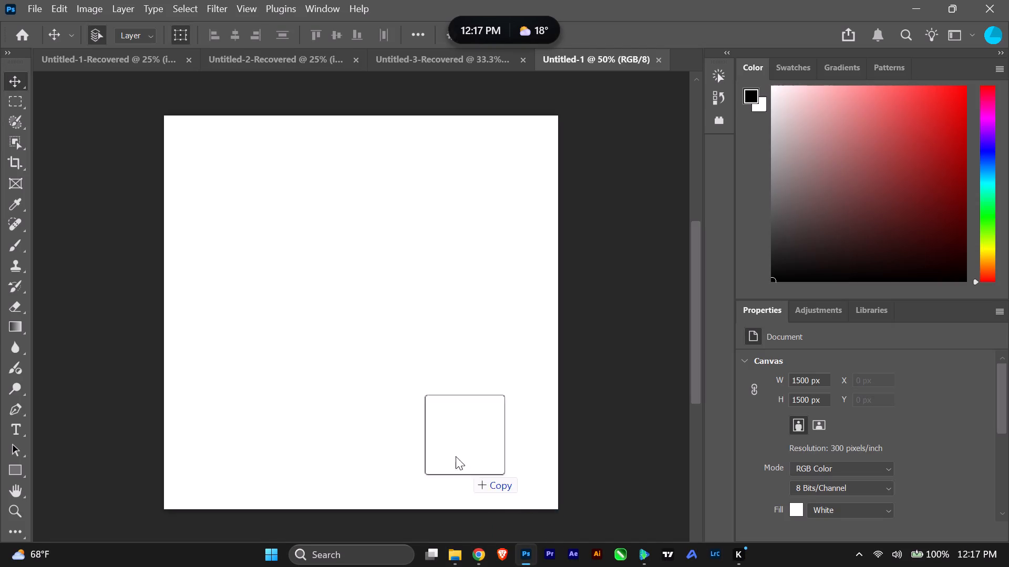
left_click_drag(456, 456, 389, 383)
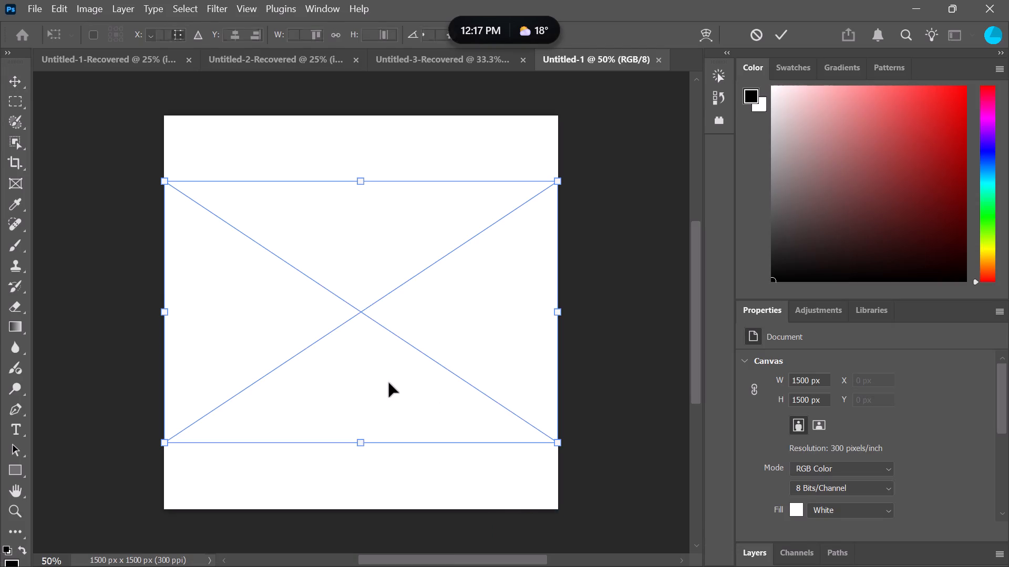
right_click(387, 356)
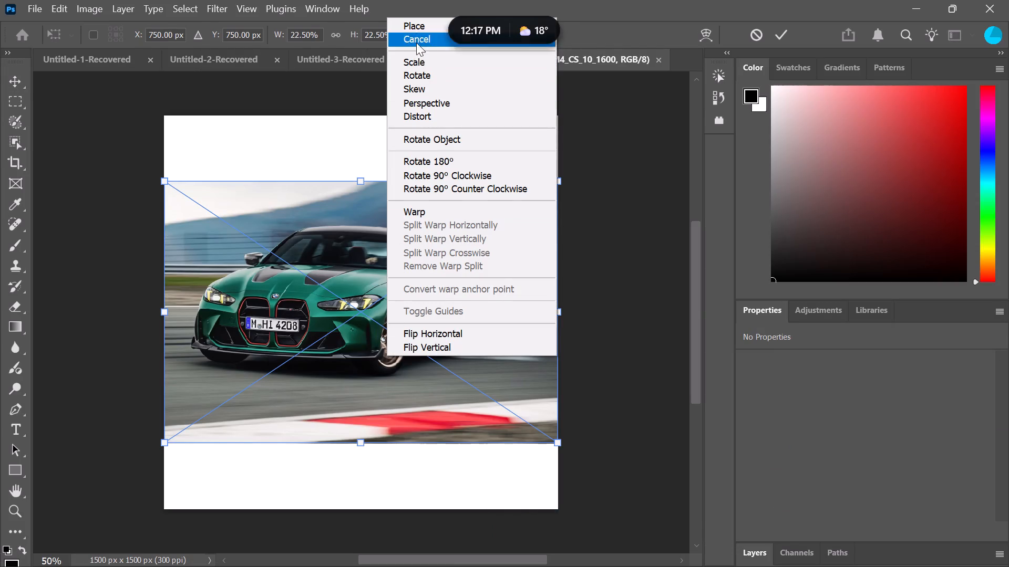
left_click(414, 23)
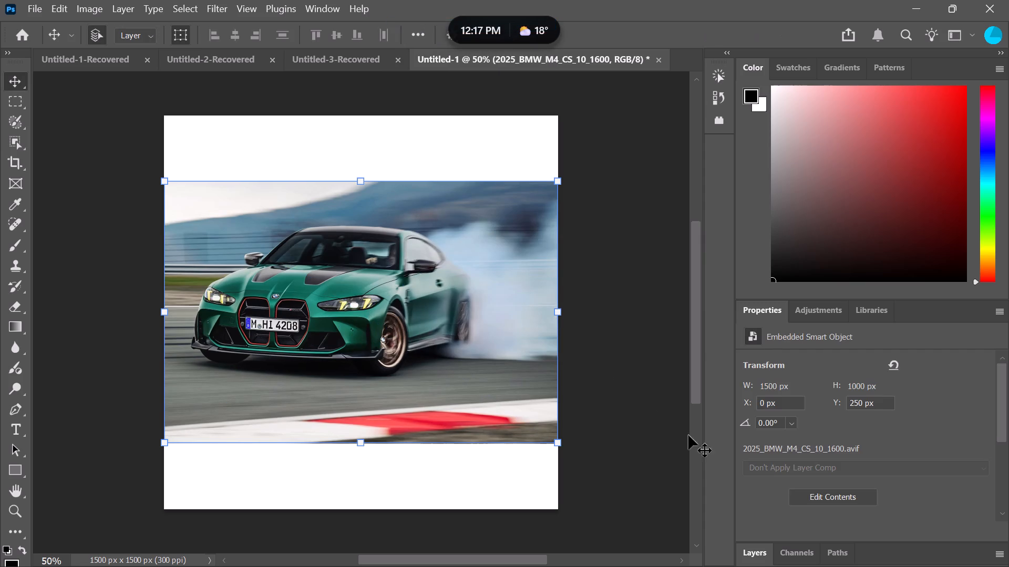
Show the document's layers and duplicate the 2025_BMW_M4_CS_10_1600 layer twice.
left_click(766, 555)
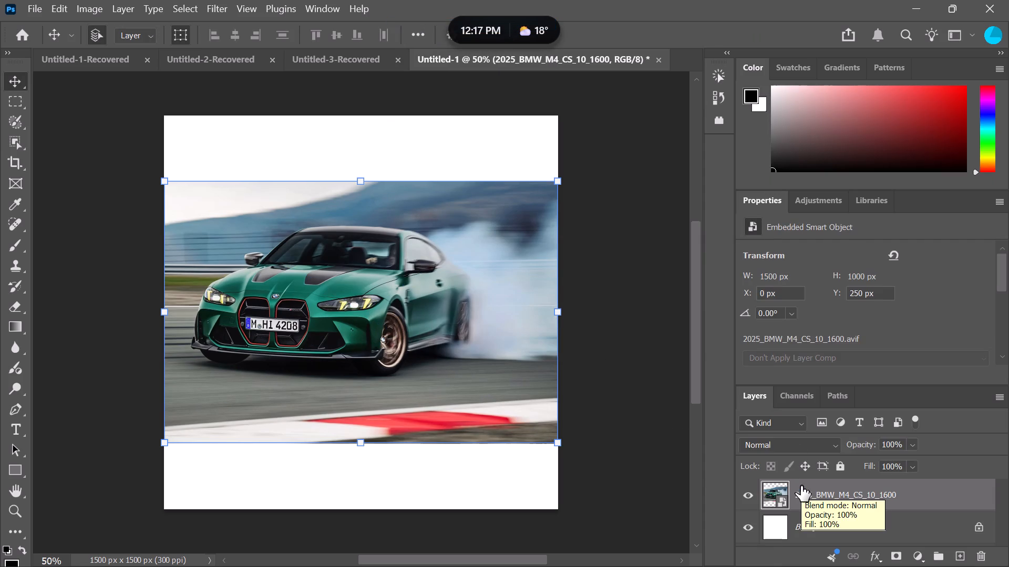
key("ctrl+j")
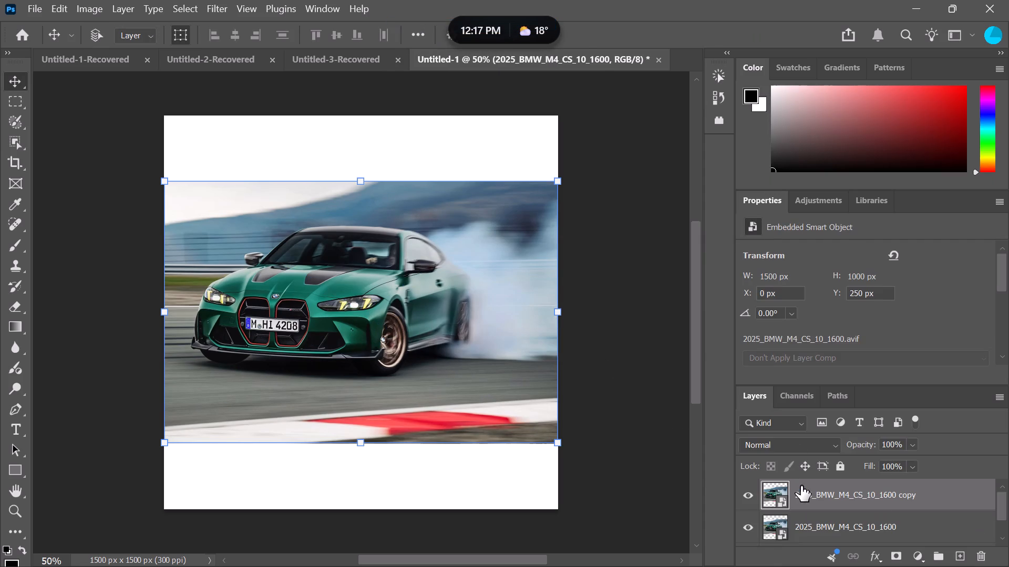
key("ctrl+j")
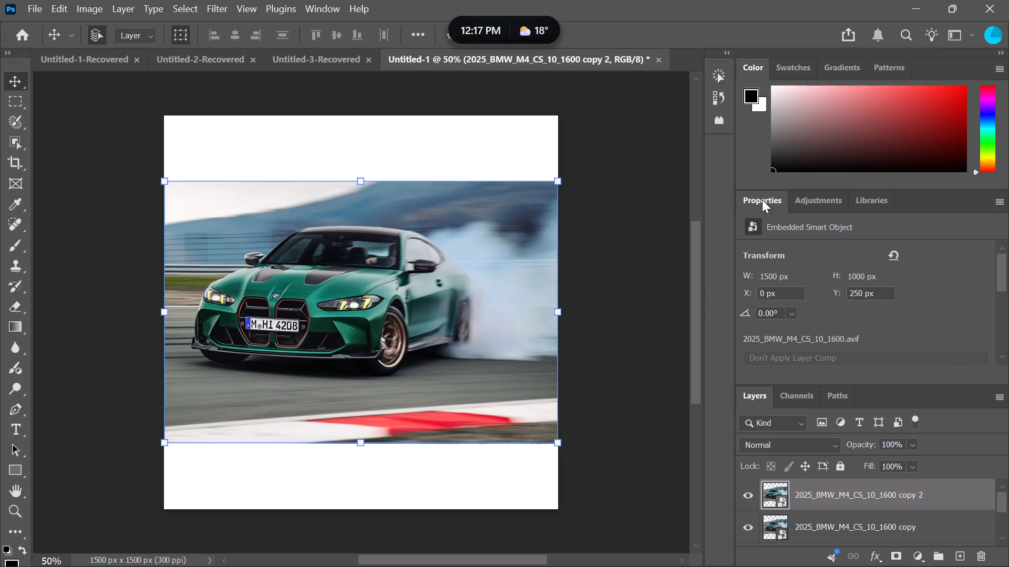
Move the Properties panel out of its group into the collapsed dock beside the canvas.
left_click_drag(762, 197, 713, 143)
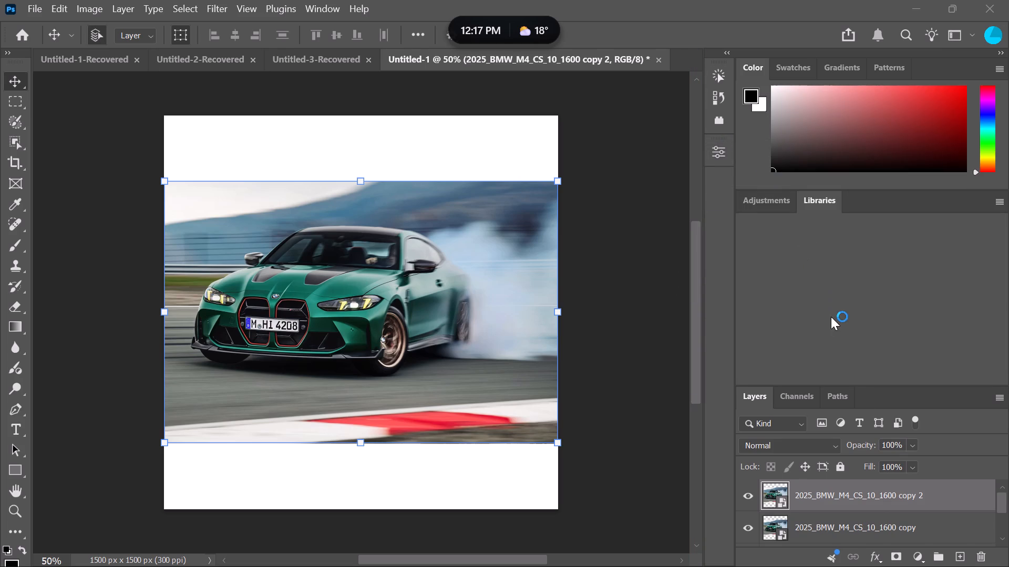
Enlarge the Layers panel until all three car layers and the Background layer fit in it.
left_click_drag(828, 385, 805, 293)
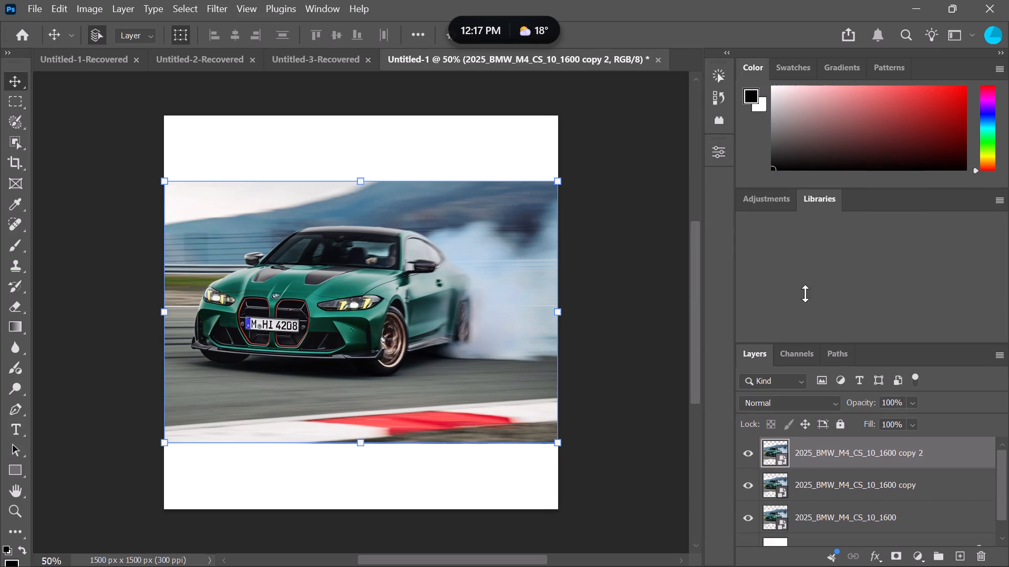
left_click_drag(805, 293, 805, 221)
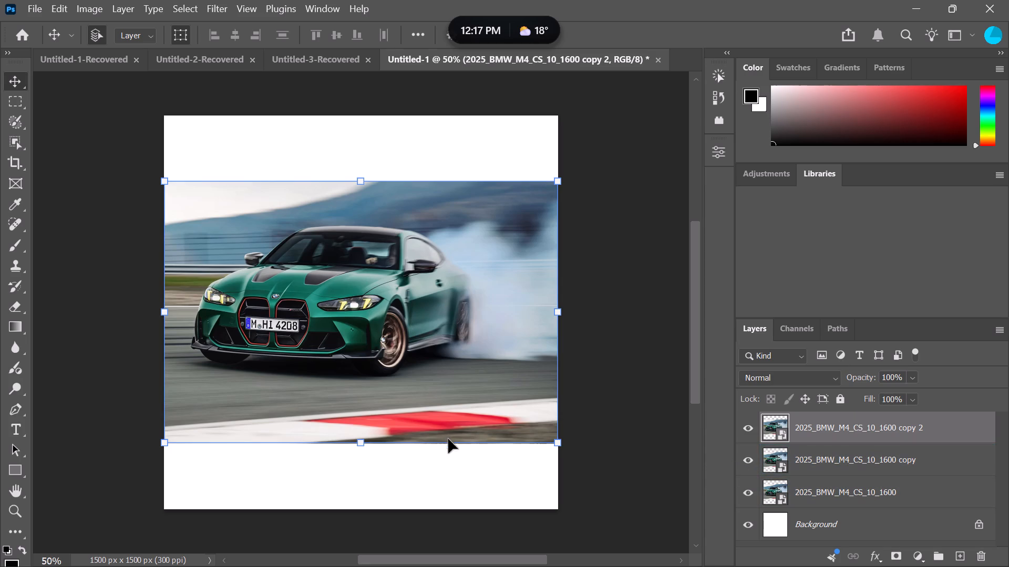
left_click(411, 372)
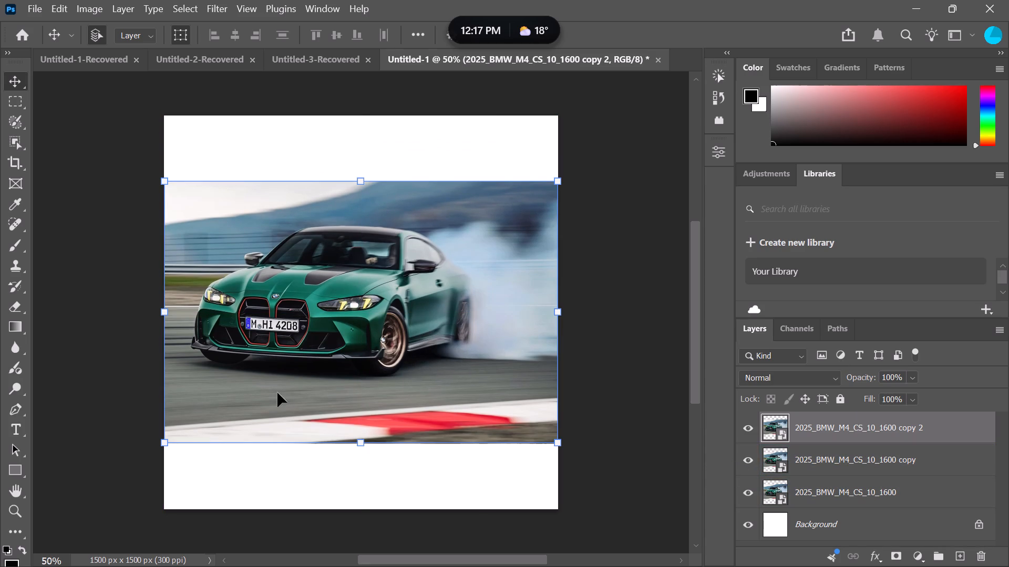
Draw an upright rectangle shape about 450 by 909 px over the front half of the car.
left_click(9, 471)
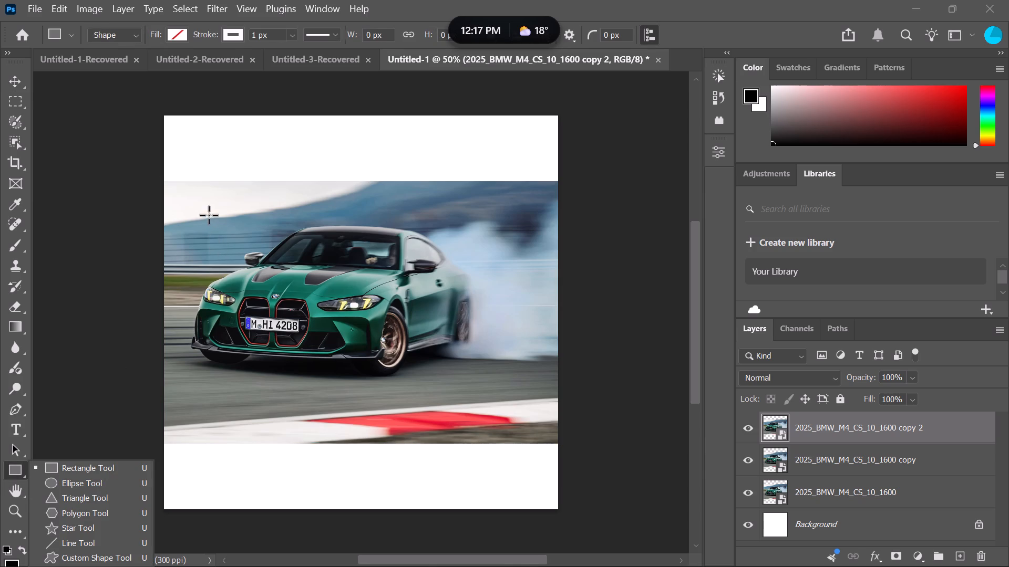
left_click_drag(211, 201, 312, 397)
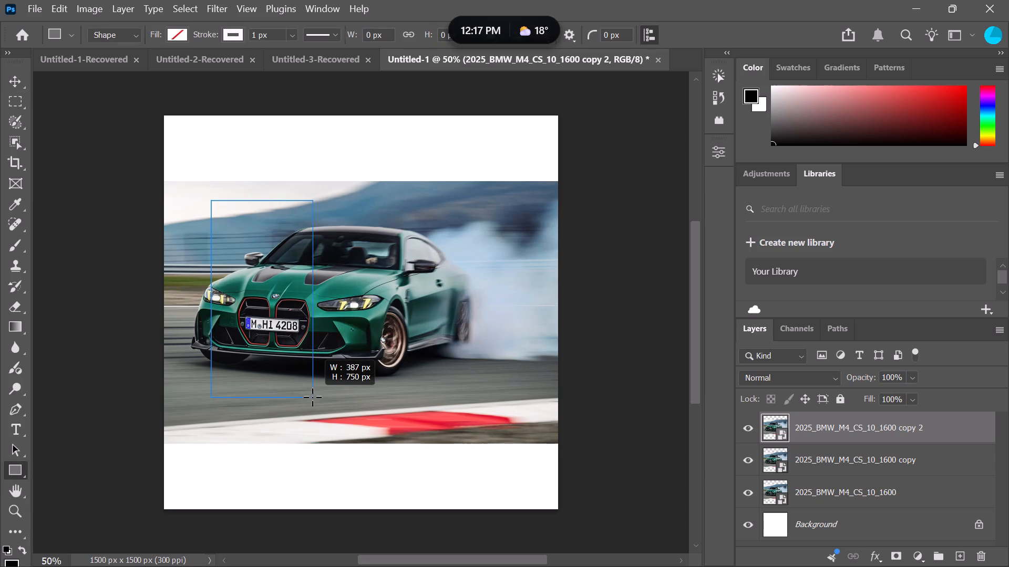
left_click_drag(312, 397, 321, 435)
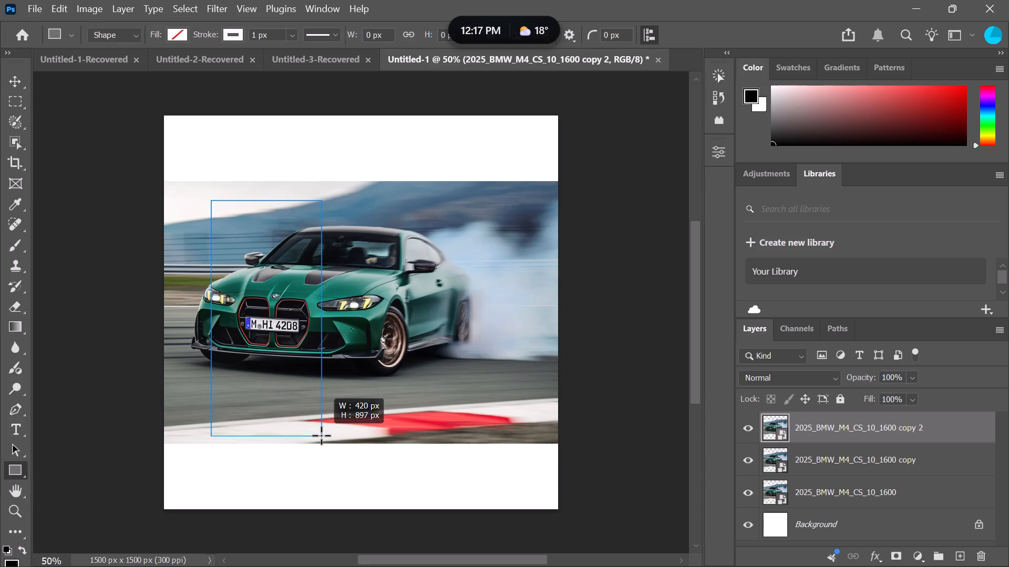
left_click_drag(321, 435, 329, 439)
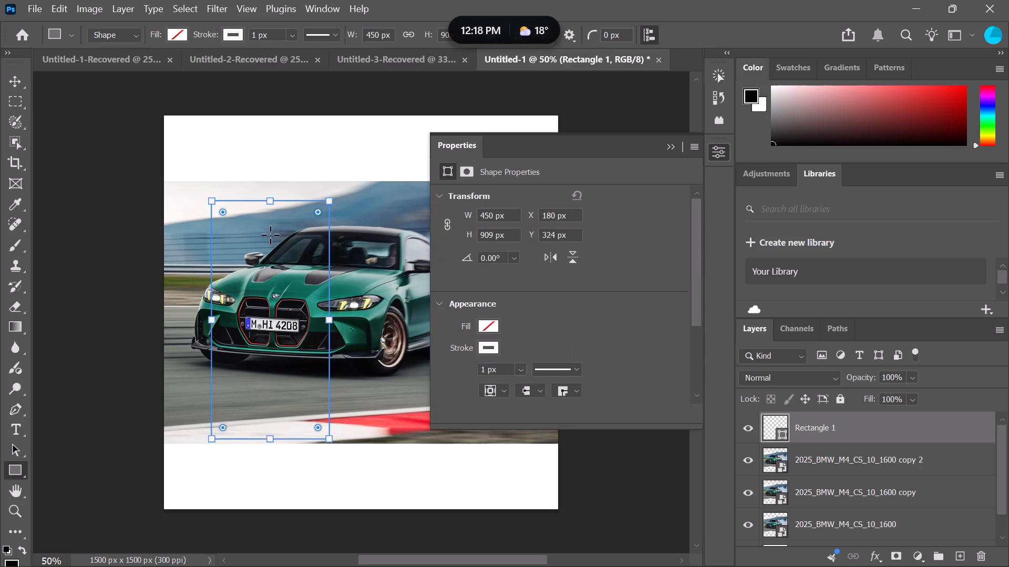
Give the rectangle a bright red fill and set its stroke width to about 12.87 px.
left_click(180, 32)
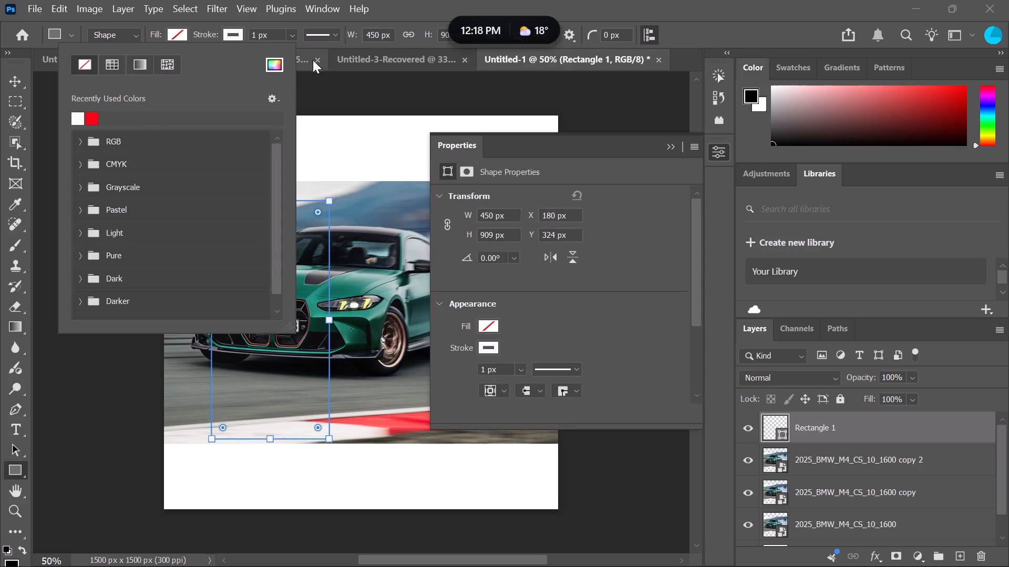
left_click(279, 68)
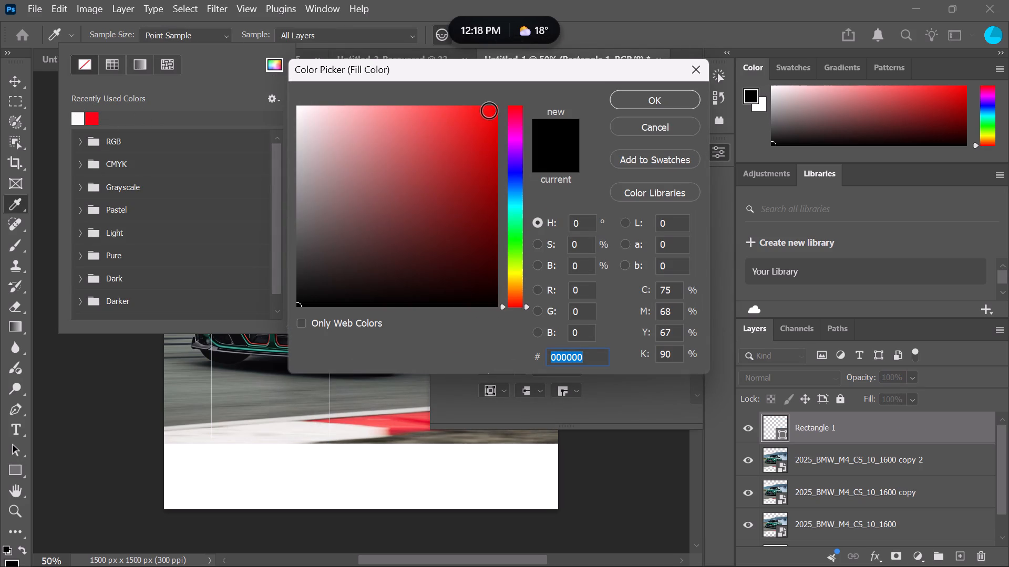
left_click(496, 109)
left_click(623, 96)
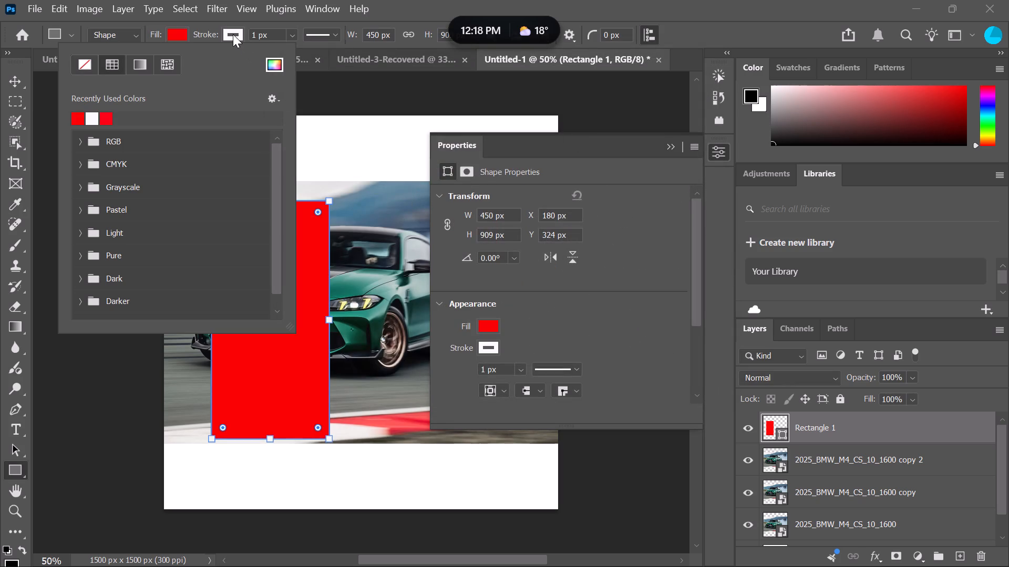
left_click(292, 37)
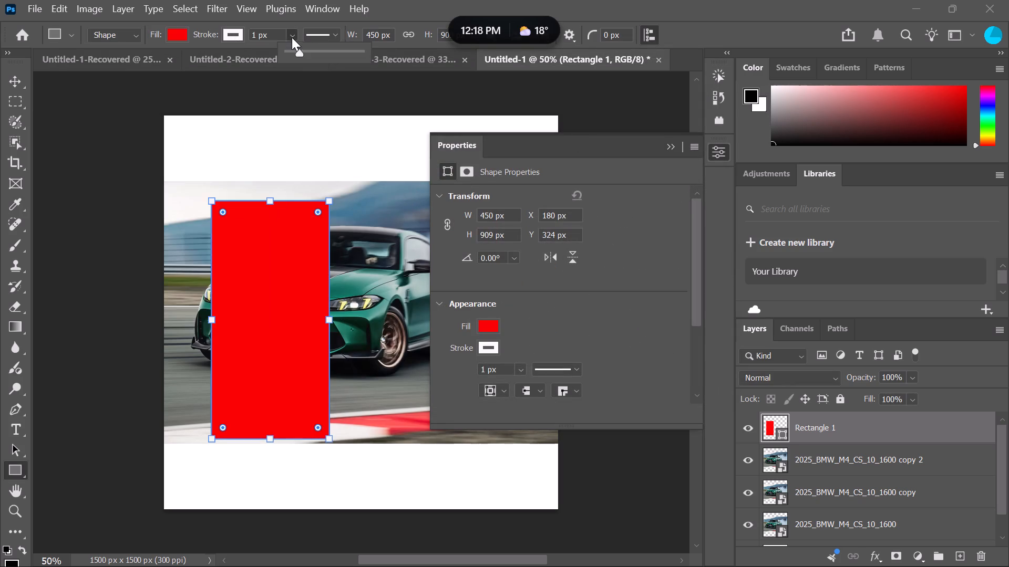
left_click_drag(302, 54, 311, 56)
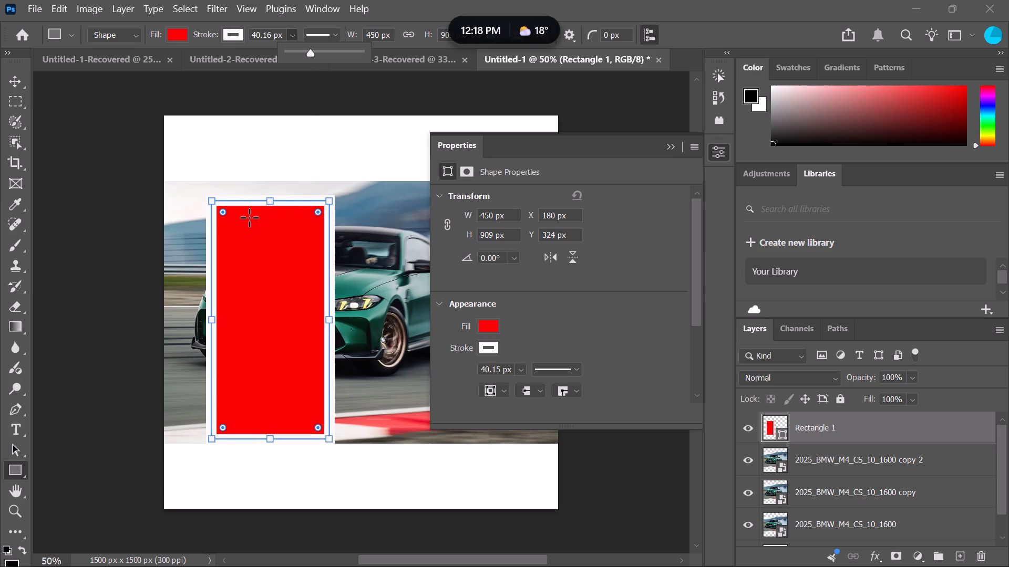
left_click_drag(310, 54, 303, 57)
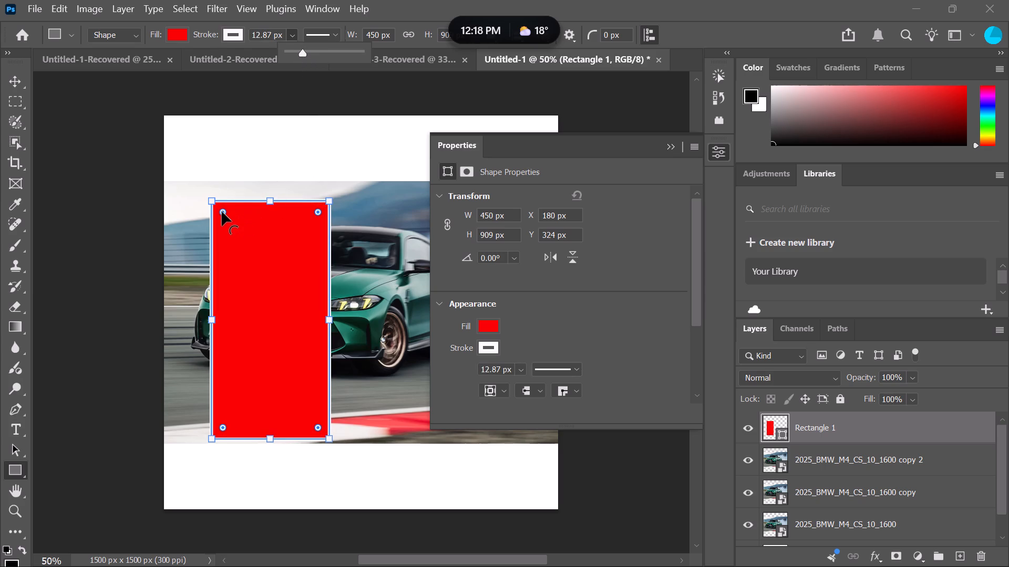
Round all four corners of the red rectangle generously and collapse the shape properties.
left_click_drag(222, 213, 244, 232)
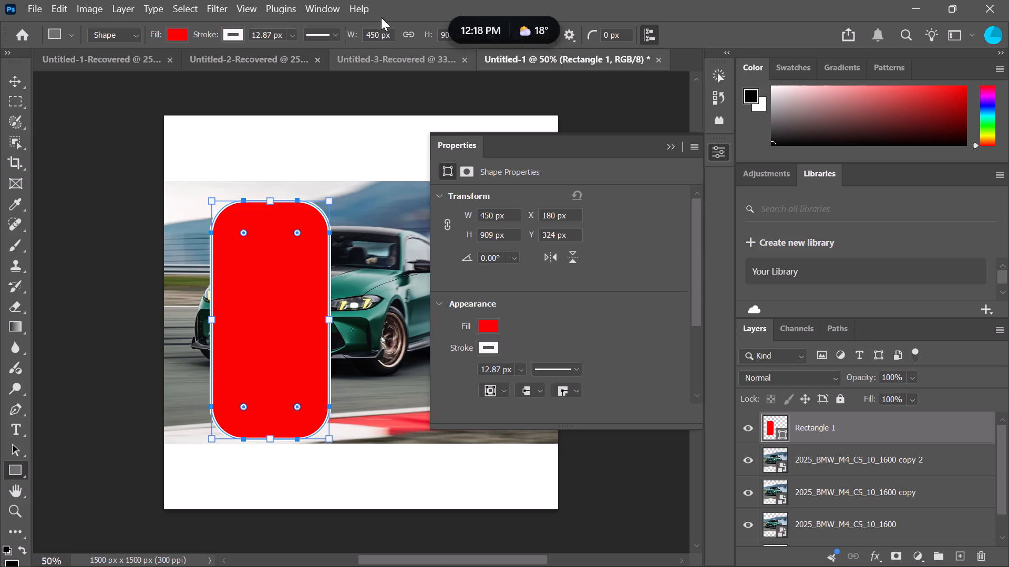
left_click(670, 150)
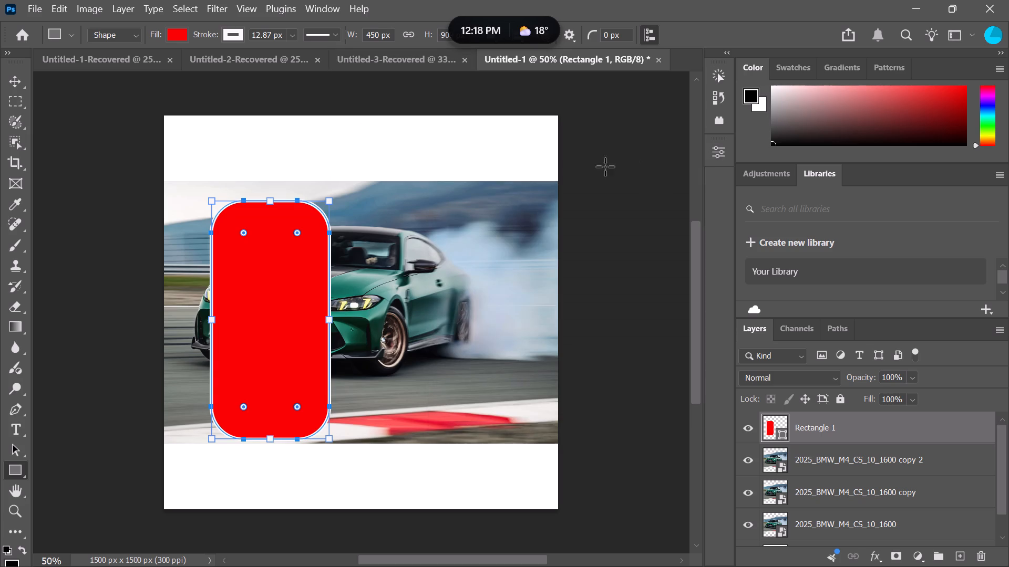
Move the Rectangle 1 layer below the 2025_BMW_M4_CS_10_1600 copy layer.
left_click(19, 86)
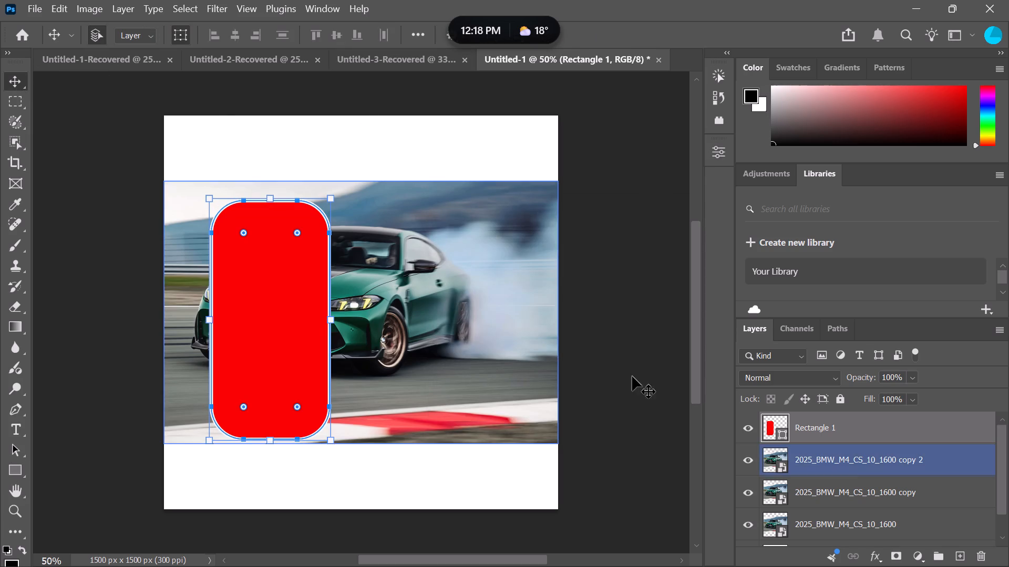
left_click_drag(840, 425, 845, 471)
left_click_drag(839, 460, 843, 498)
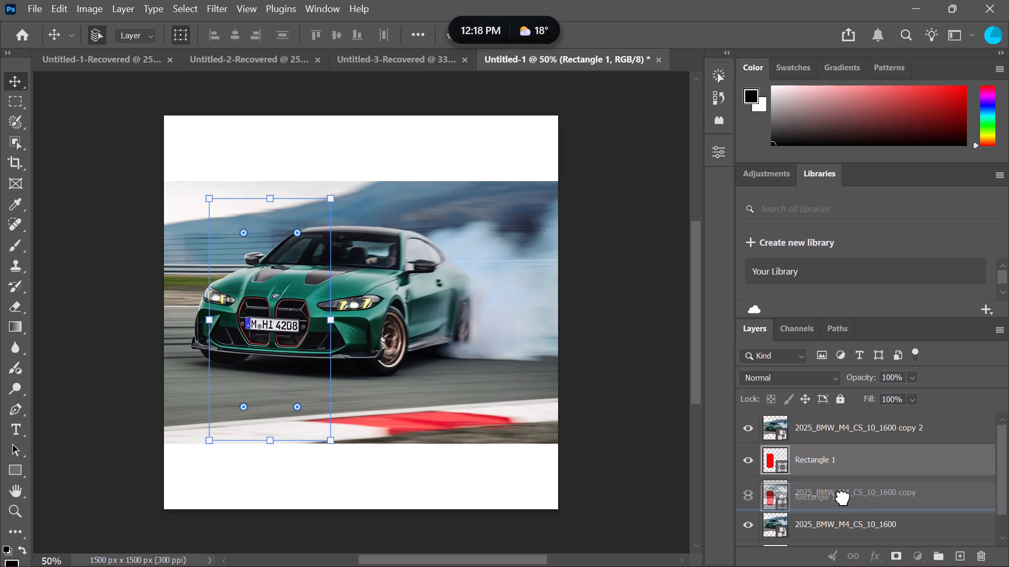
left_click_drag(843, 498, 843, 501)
Examine the layer order and clipping structure of the Untitled-3-Recovered reference design.
left_click(384, 65)
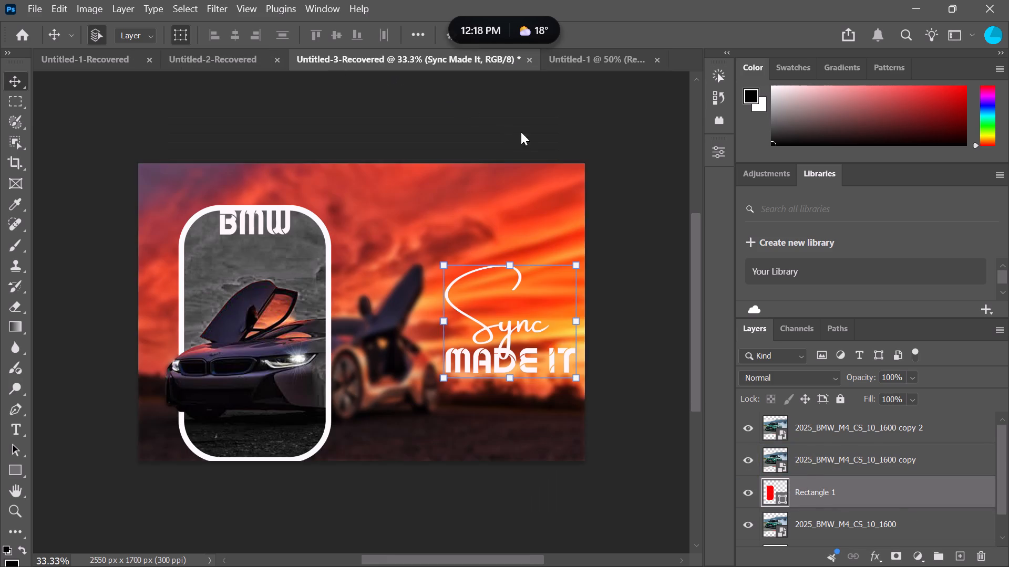
scroll(832, 446, "up", 1)
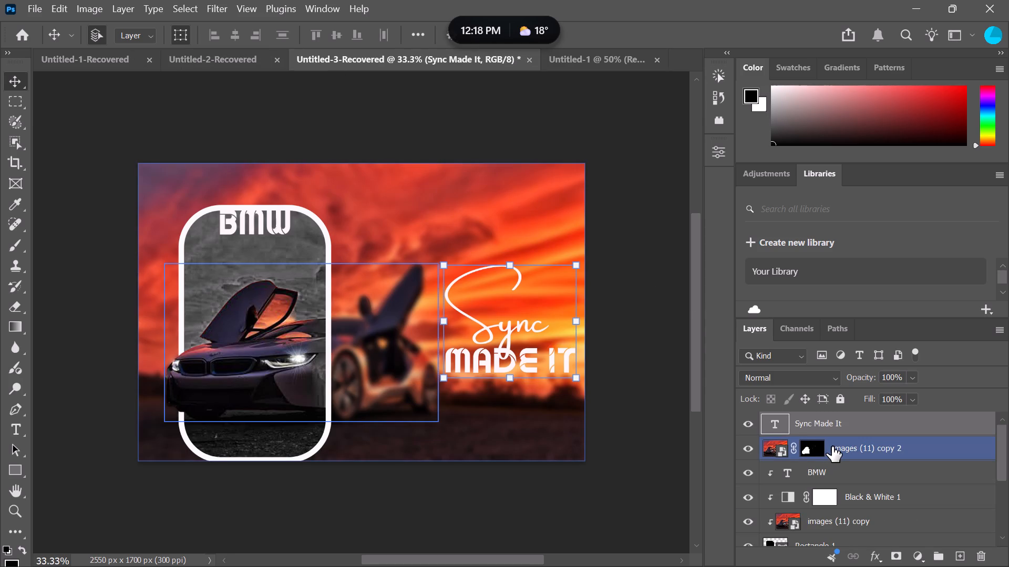
scroll(832, 446, "down", 2)
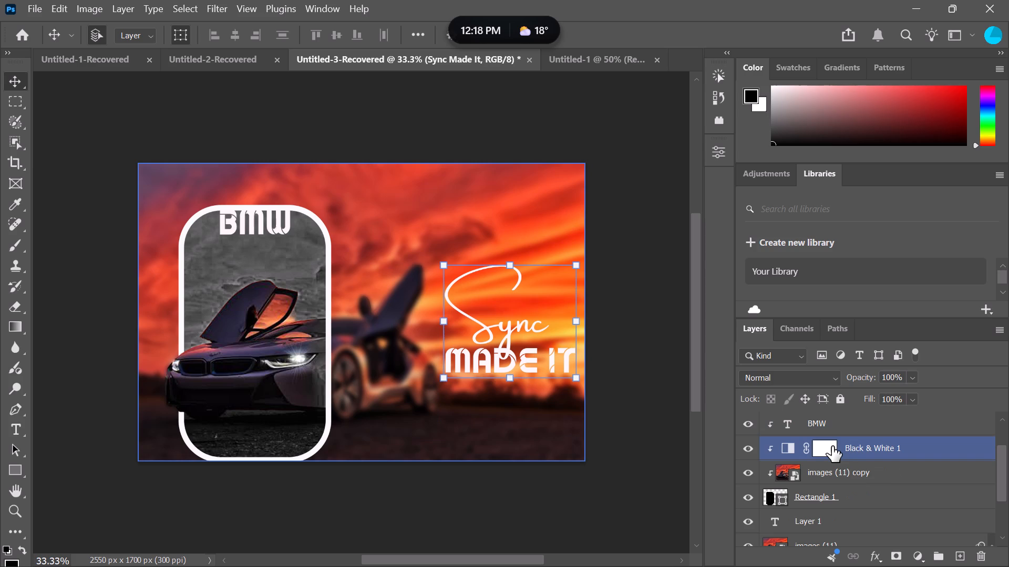
scroll(832, 446, "up", 2)
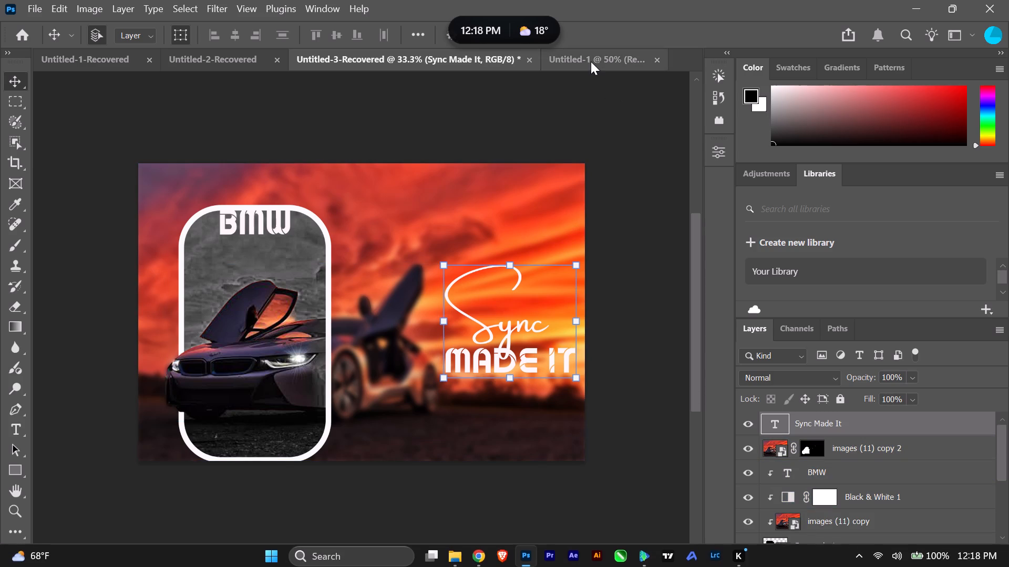
Back in the Untitled-1 document, move the Rectangle 1 layer directly beneath the 2025_BMW_M4_CS_10_1600 copy 2 layer.
left_click(591, 61)
left_click_drag(842, 487, 833, 458)
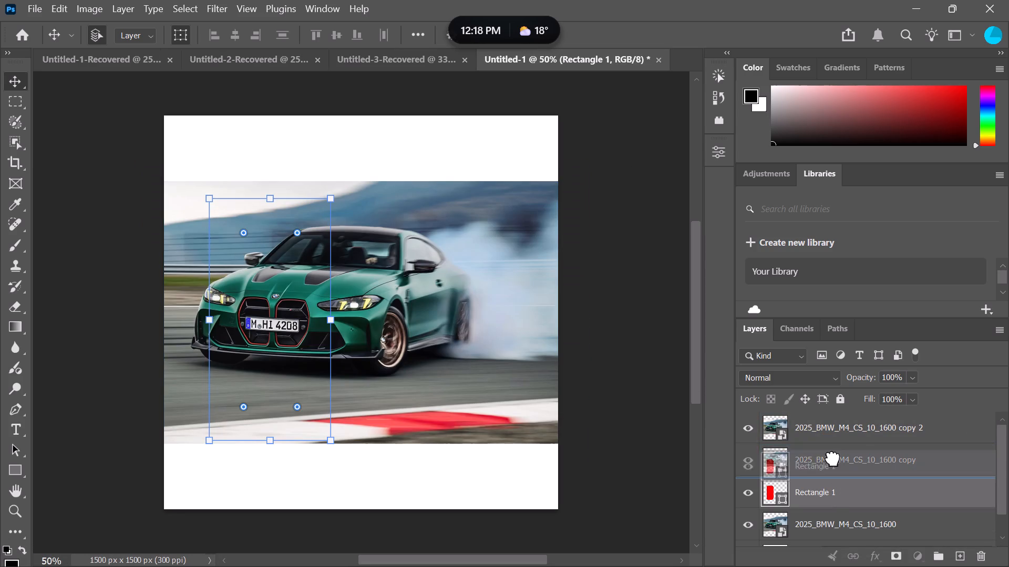
left_click_drag(833, 458, 831, 450)
Select the car as the subject on the 2025_BMW_M4_CS_10_1600 copy 2 layer and mask that layer to the selection.
left_click(828, 428)
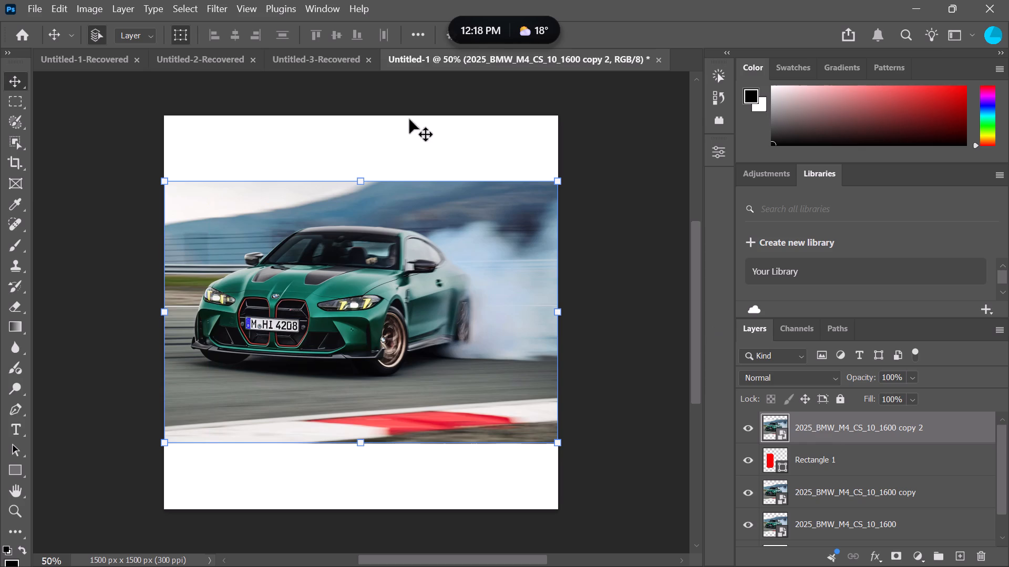
left_click(189, 9)
left_click(232, 181)
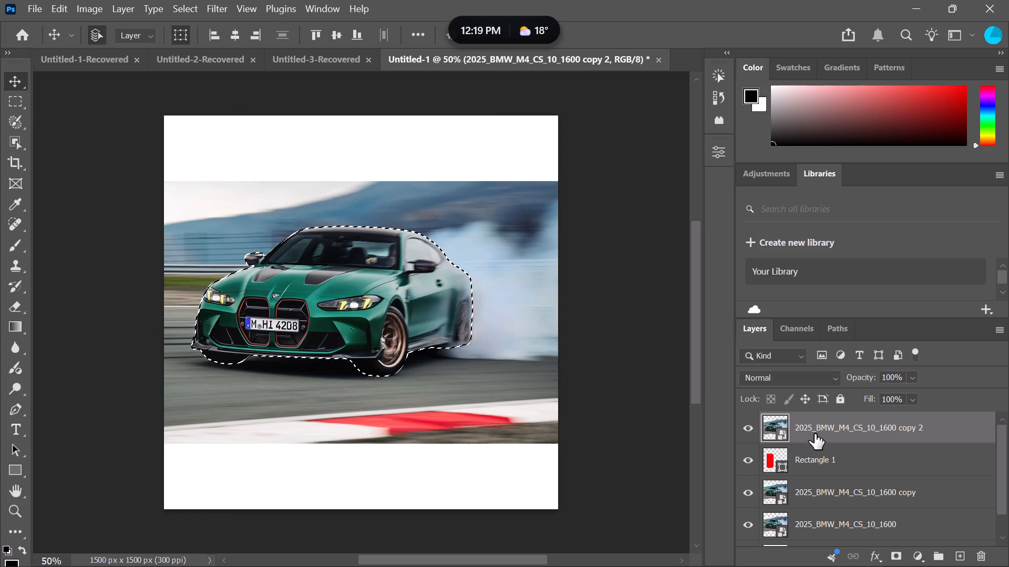
left_click(898, 553)
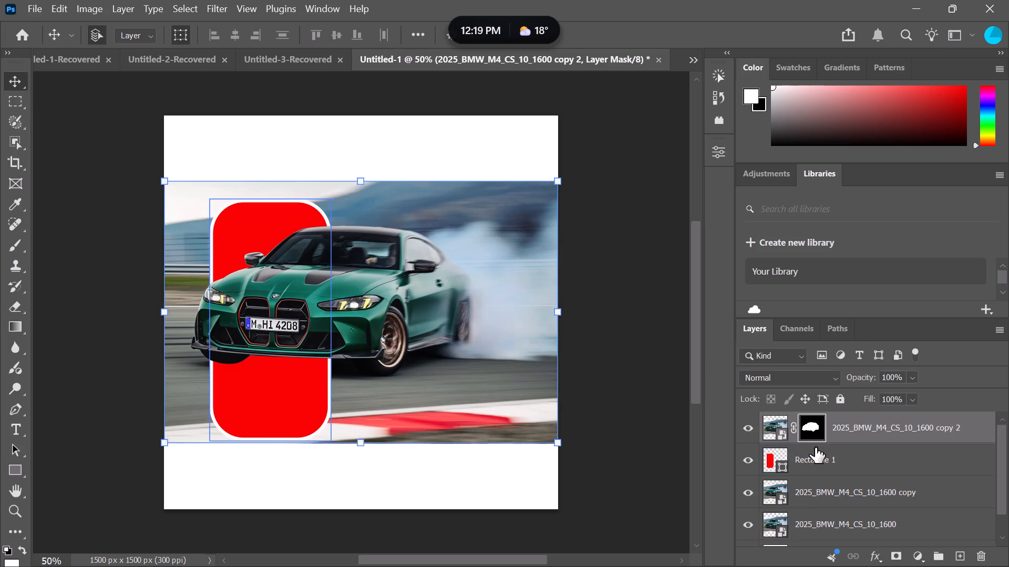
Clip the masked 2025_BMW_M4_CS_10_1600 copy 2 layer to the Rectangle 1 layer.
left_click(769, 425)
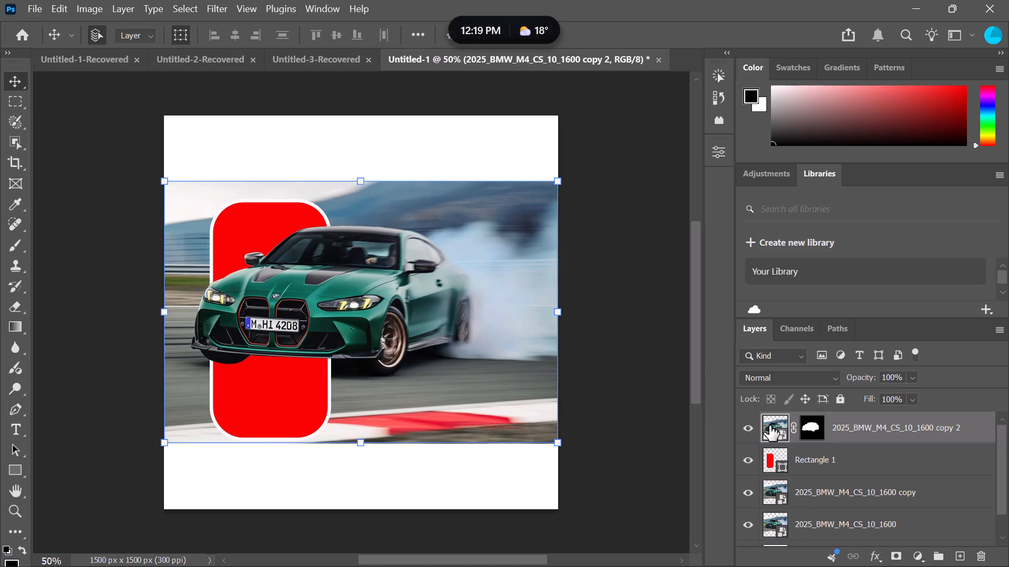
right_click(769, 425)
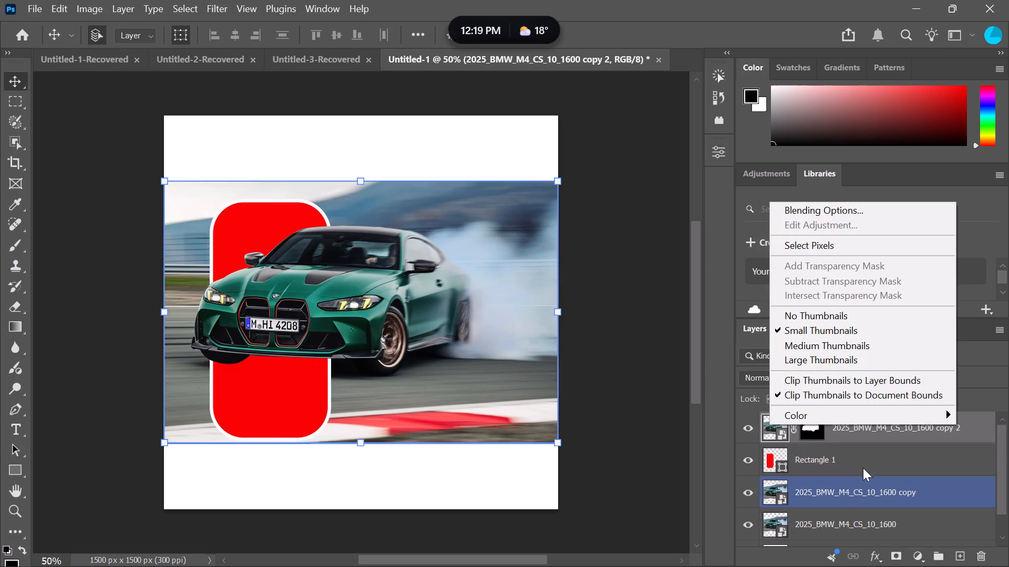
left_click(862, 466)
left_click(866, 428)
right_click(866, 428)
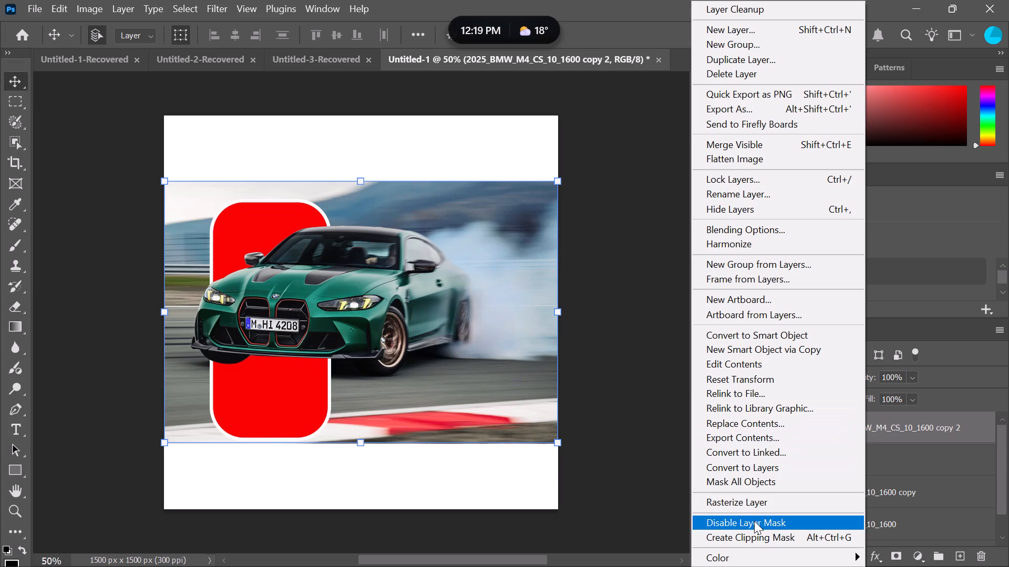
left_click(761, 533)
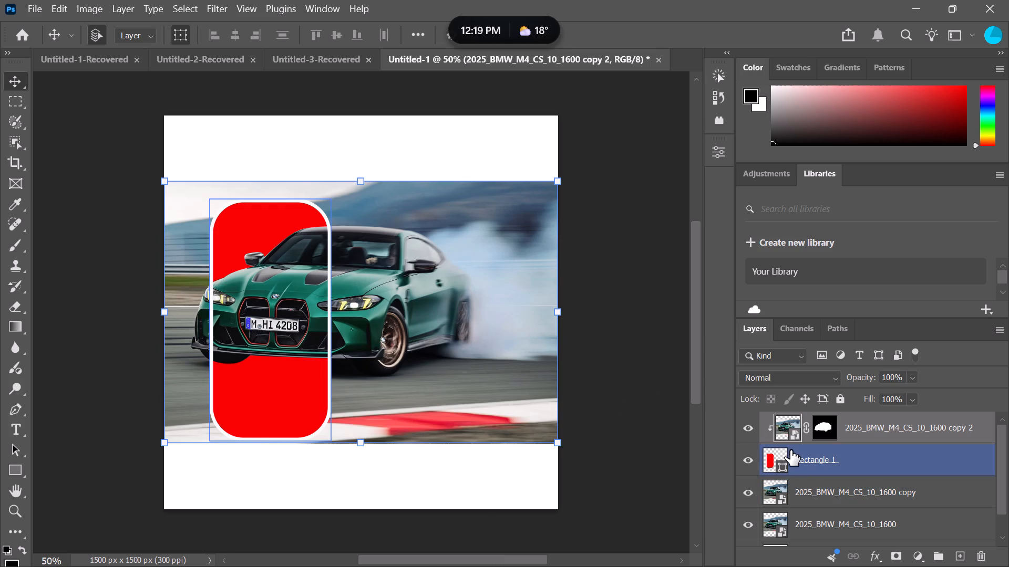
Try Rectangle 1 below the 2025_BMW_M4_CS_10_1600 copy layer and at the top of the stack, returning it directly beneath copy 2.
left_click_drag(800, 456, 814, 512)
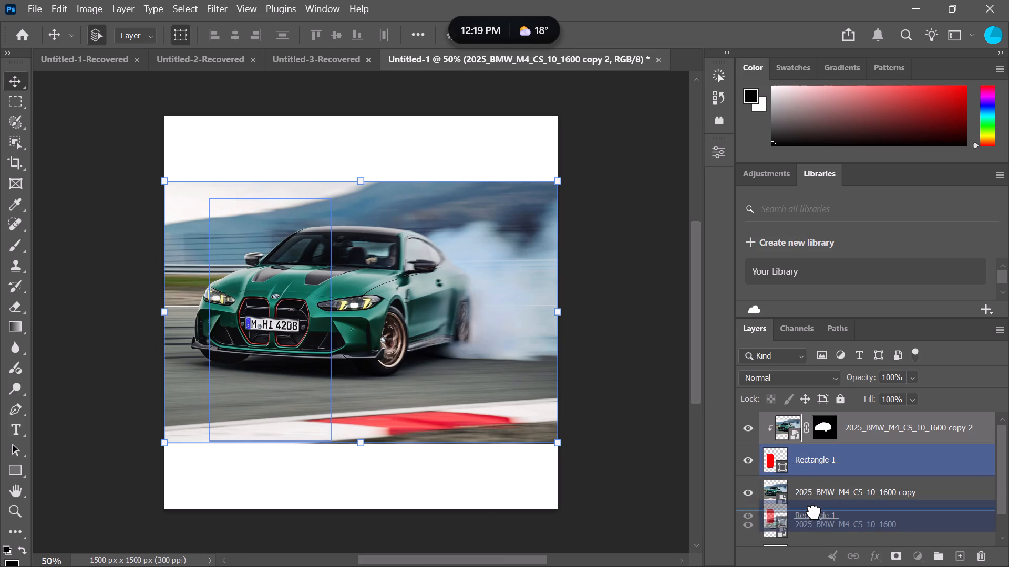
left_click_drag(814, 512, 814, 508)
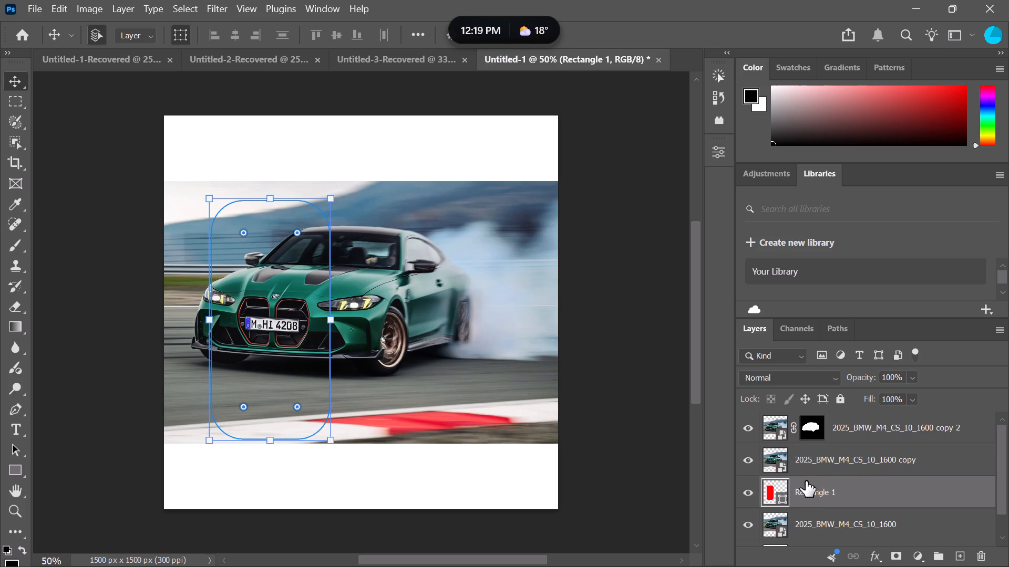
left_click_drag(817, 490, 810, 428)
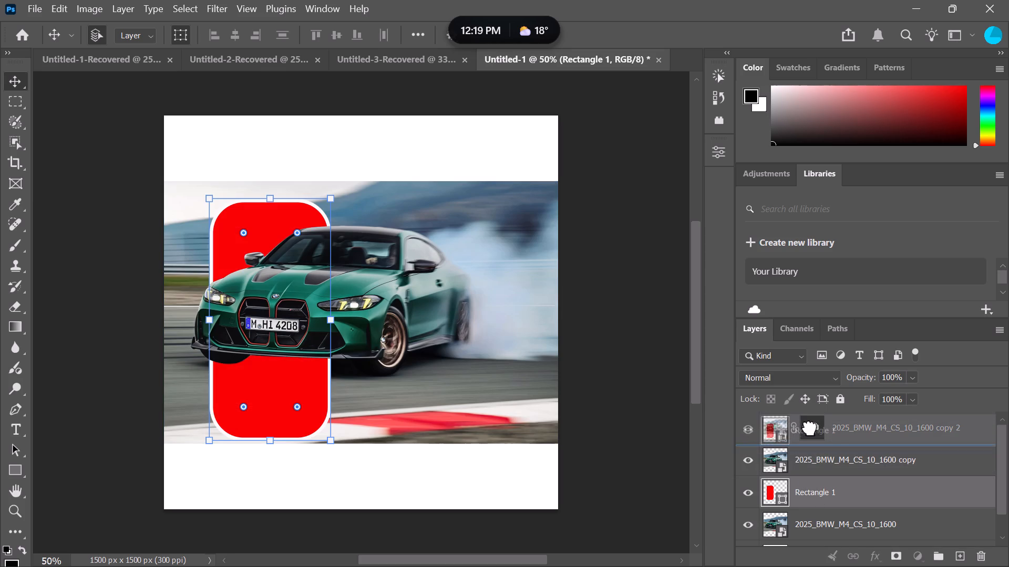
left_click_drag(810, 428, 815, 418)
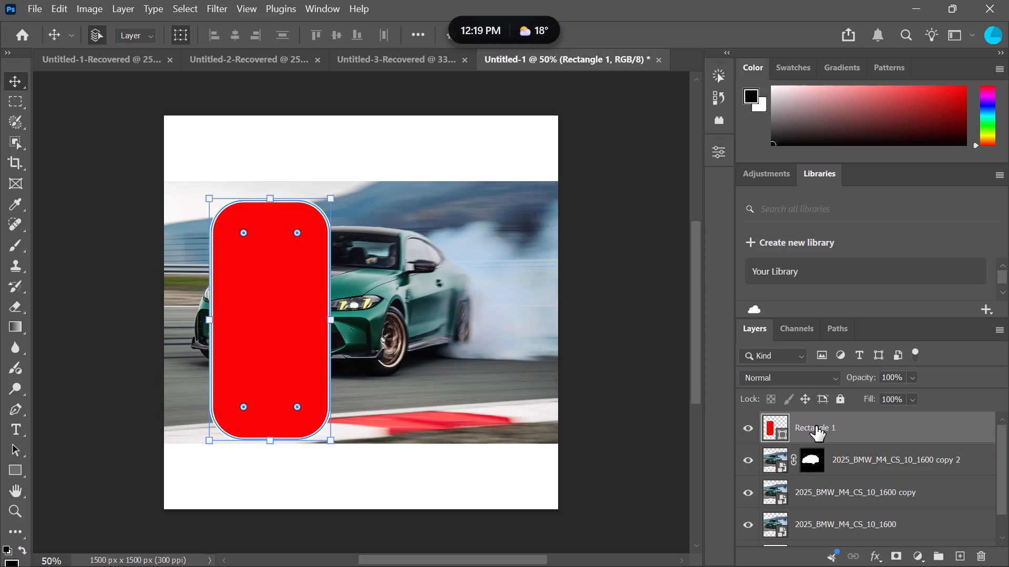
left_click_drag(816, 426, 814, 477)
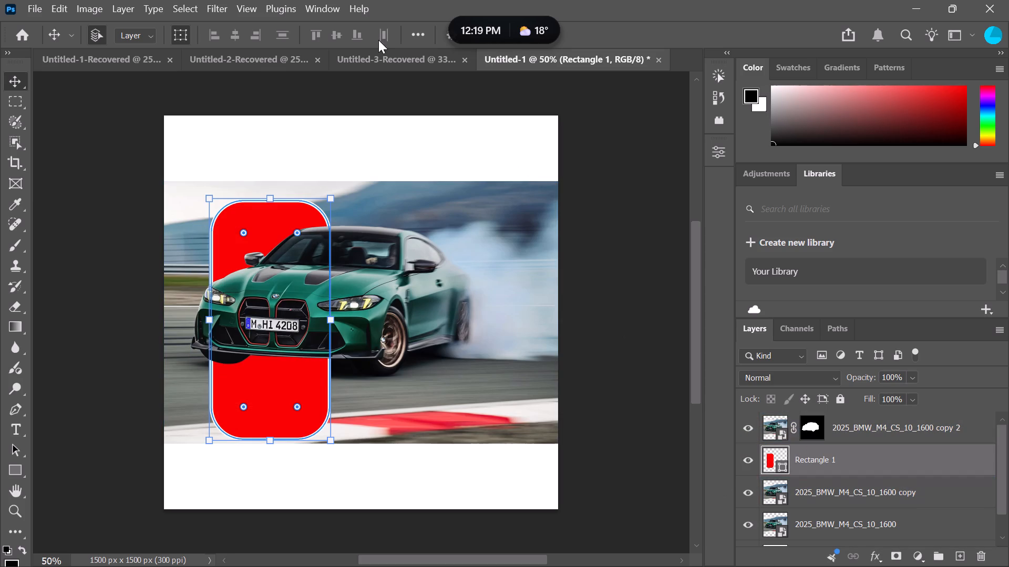
Using Untitled-3-Recovered's layer order as reference, move the 2025_BMW_M4_CS_10_1600 copy layer directly above Rectangle 1 in Untitled-1.
left_click(390, 54)
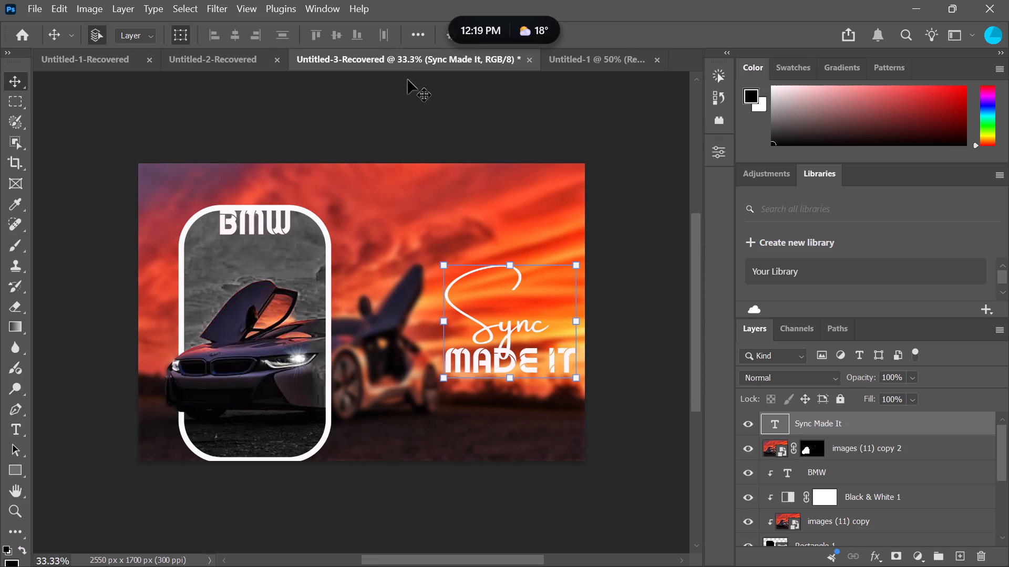
scroll(794, 470, "down", 1)
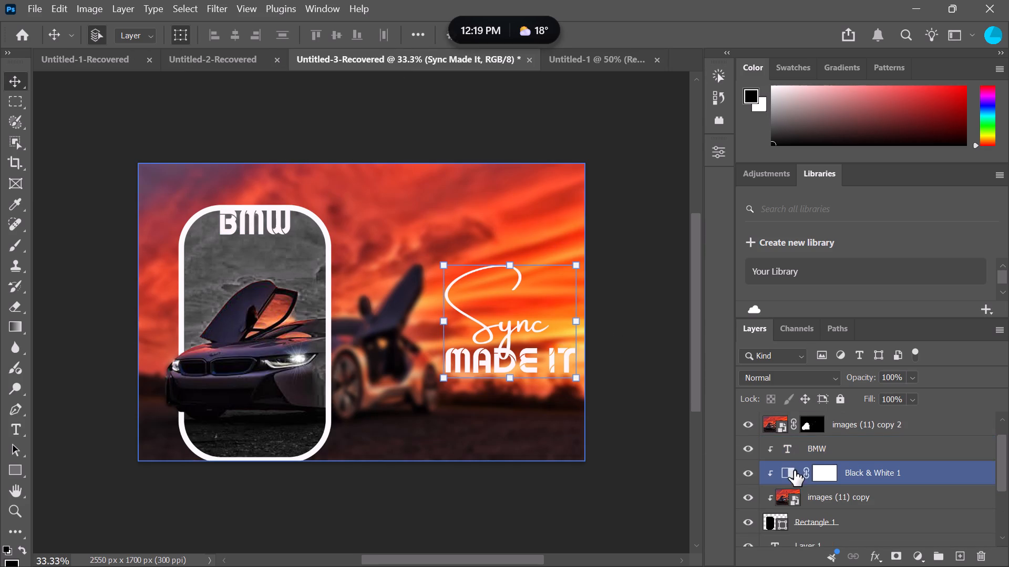
scroll(808, 483, "up", 1)
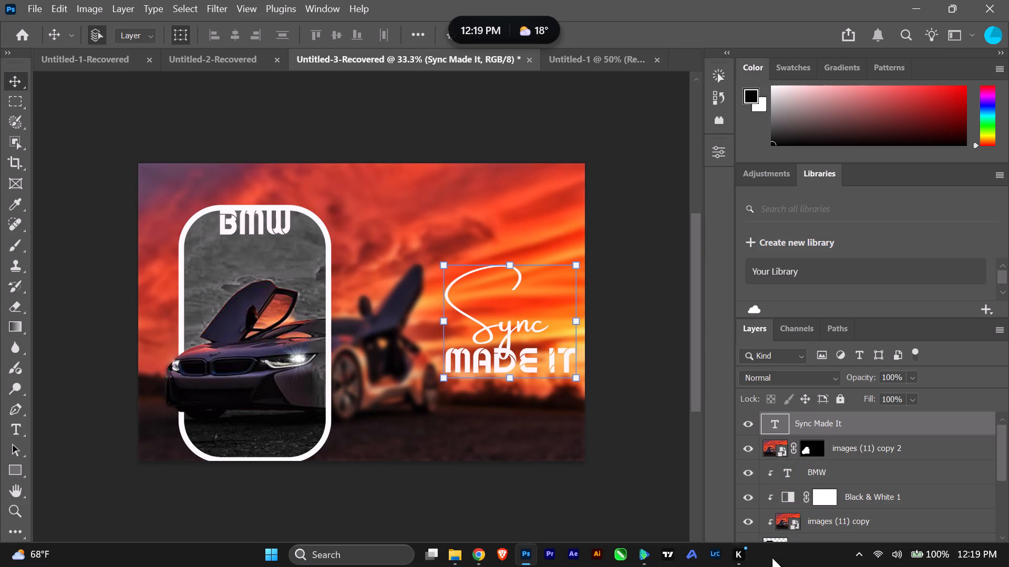
left_click(603, 59)
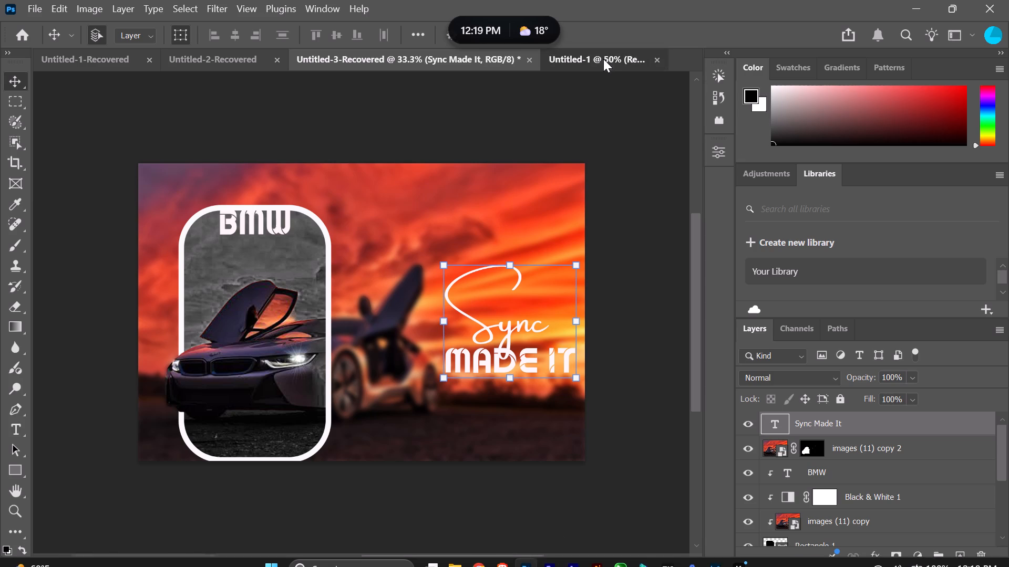
left_click_drag(830, 496, 826, 474)
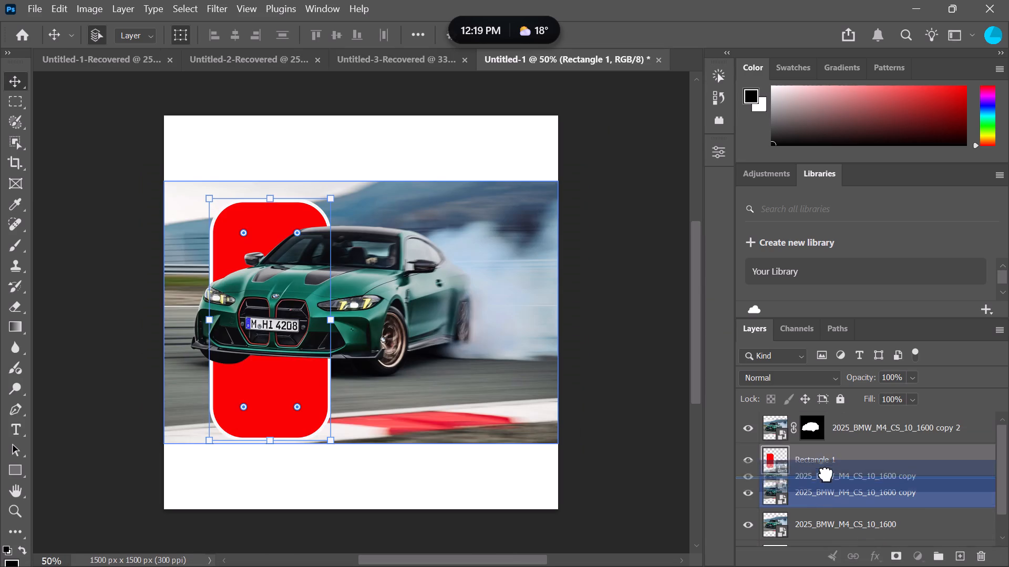
left_click_drag(826, 474, 819, 447)
Clip the 2025_BMW_M4_CS_10_1600 copy layer to the Rectangle 1 layer with a clipping mask.
left_click(809, 447)
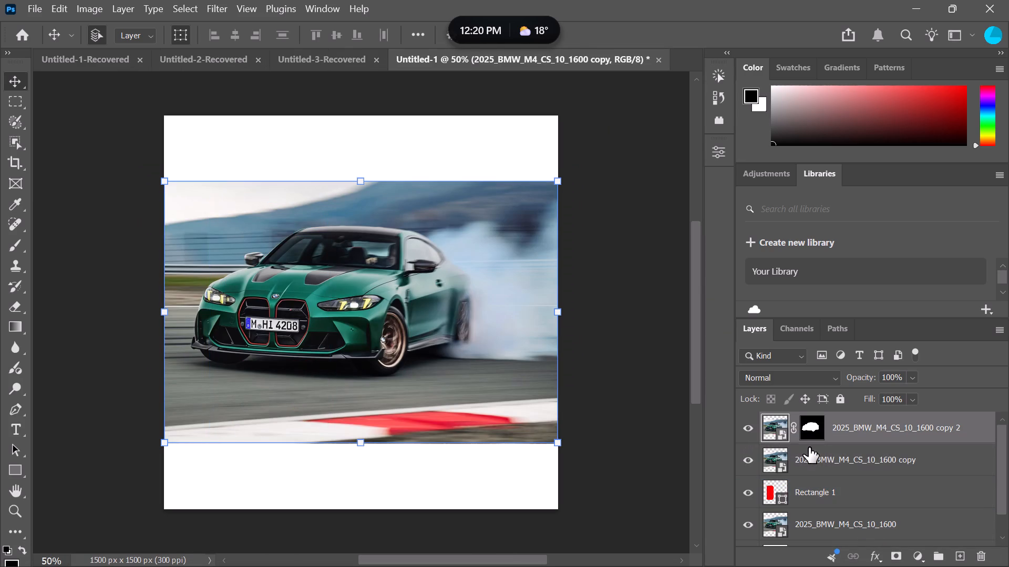
left_click(814, 455)
right_click(814, 457)
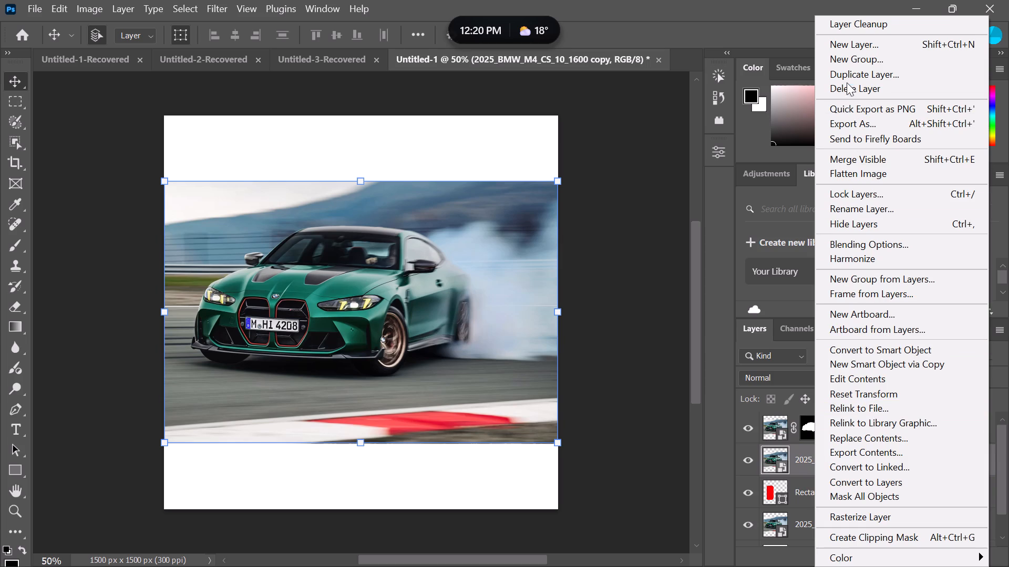
left_click(843, 533)
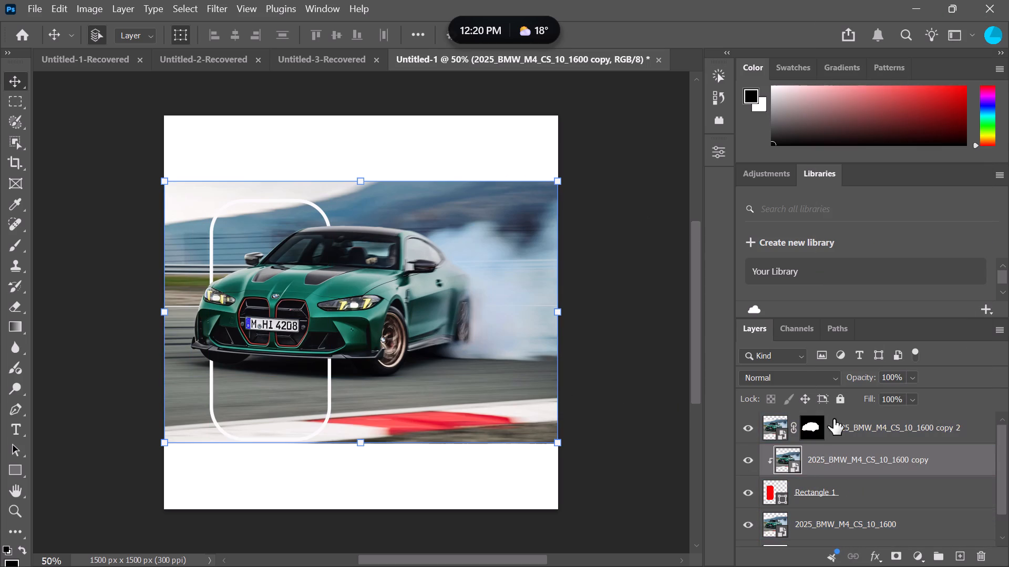
Following the blurred background in Untitled-3-Recovered, apply a Gaussian Blur of 23.5 pixels to the 2025_BMW_M4_CS_10_1600 layer in Untitled-1.
scroll(855, 520, "down", 1)
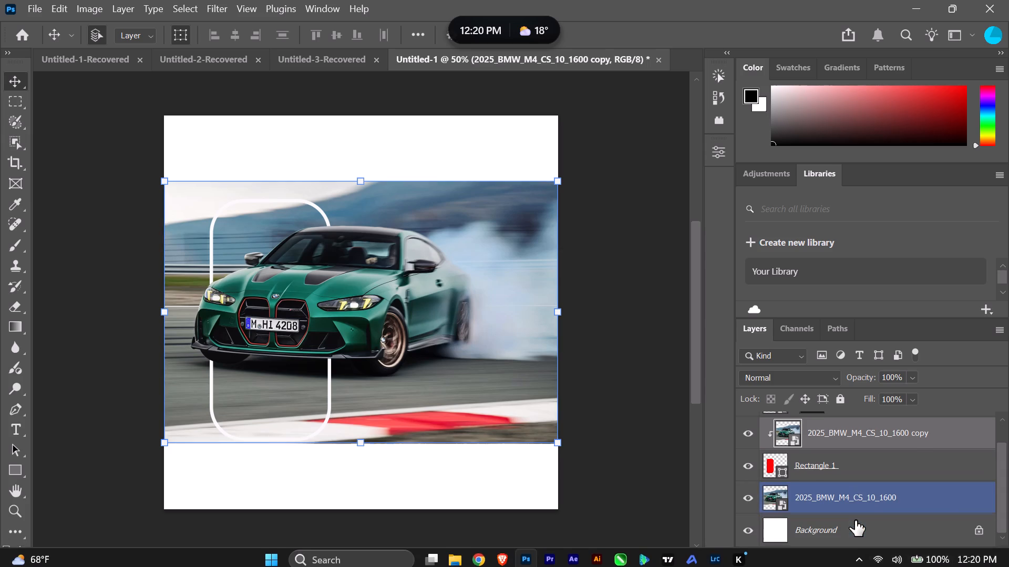
left_click(832, 494)
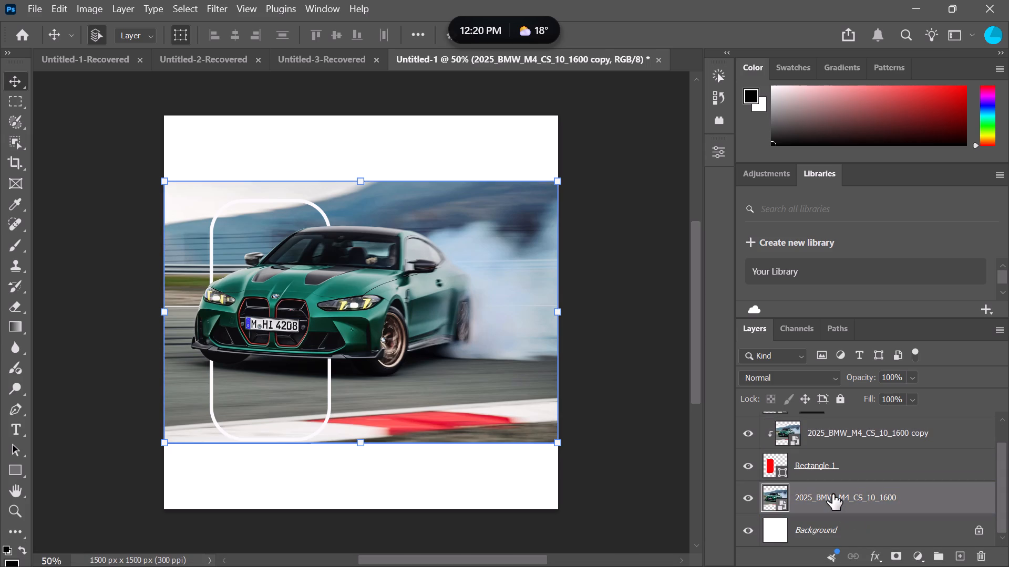
left_click(338, 60)
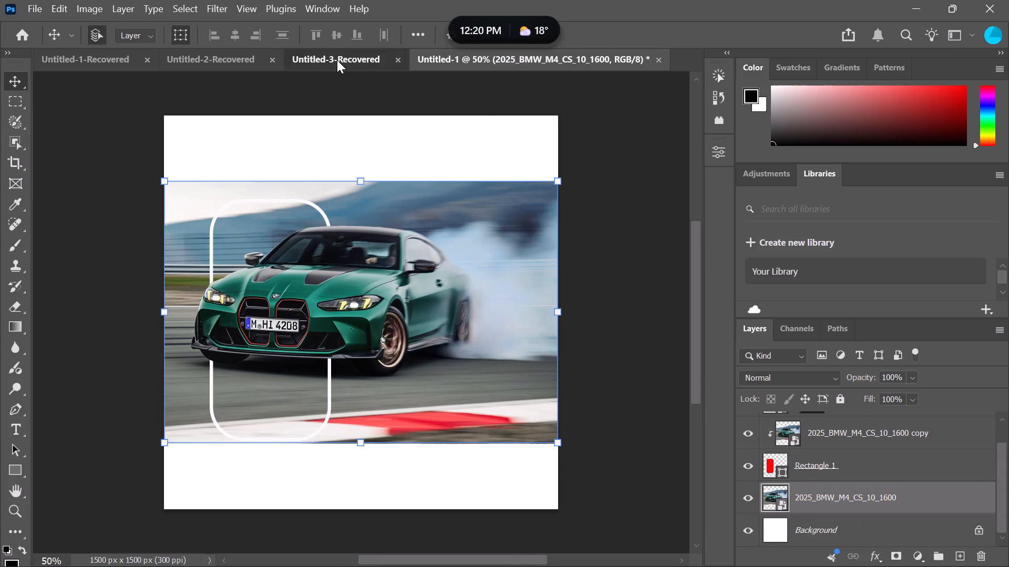
scroll(819, 472, "down", 4)
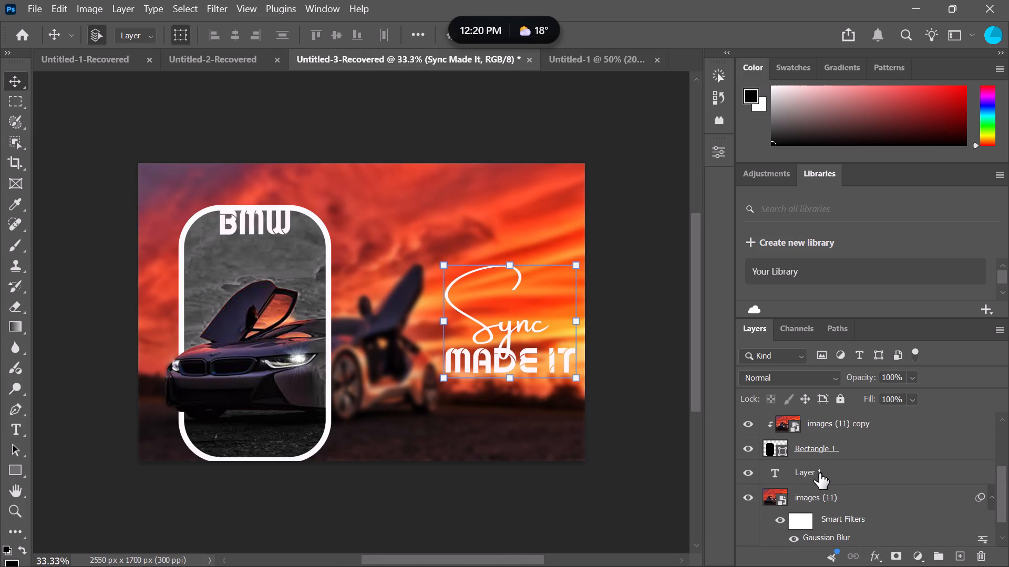
scroll(819, 473, "down", 1)
scroll(798, 424, "up", 1)
left_click(590, 57)
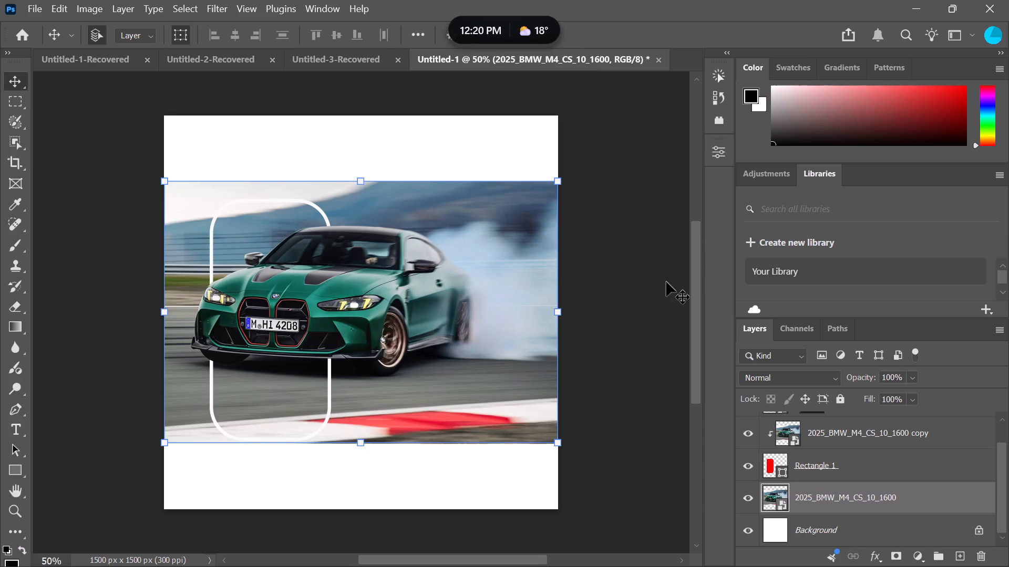
left_click(815, 493)
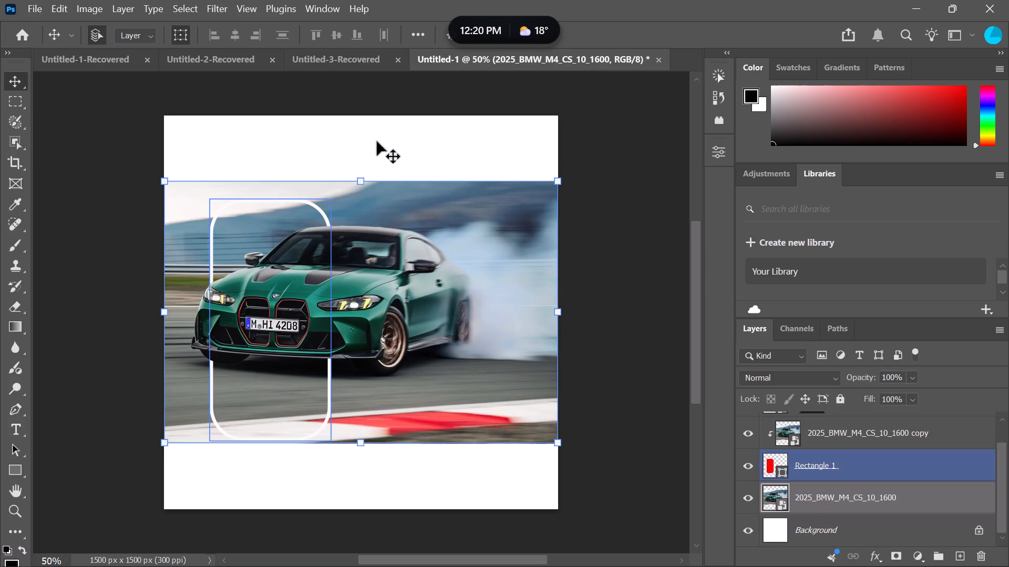
left_click(217, 8)
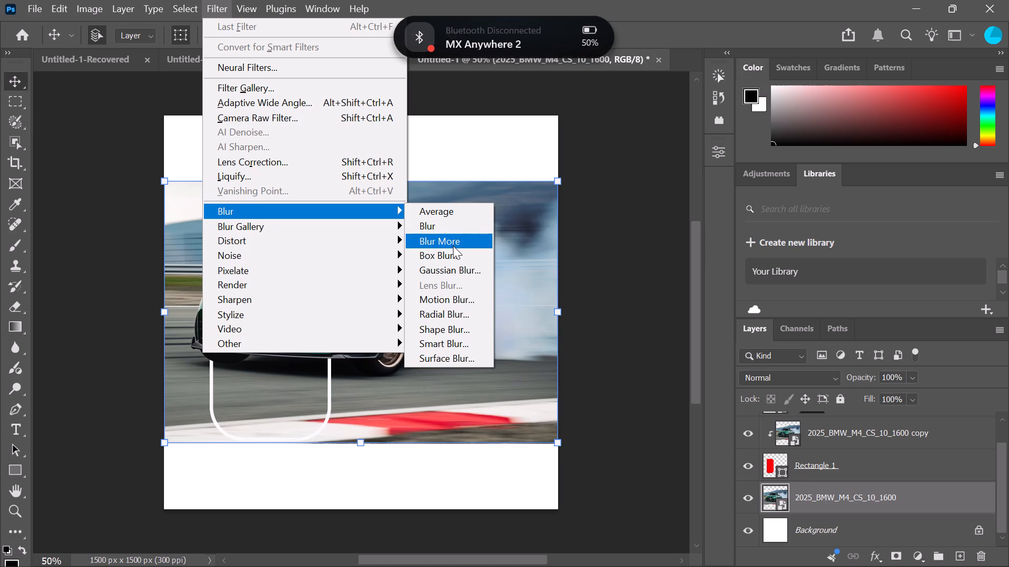
left_click(460, 271)
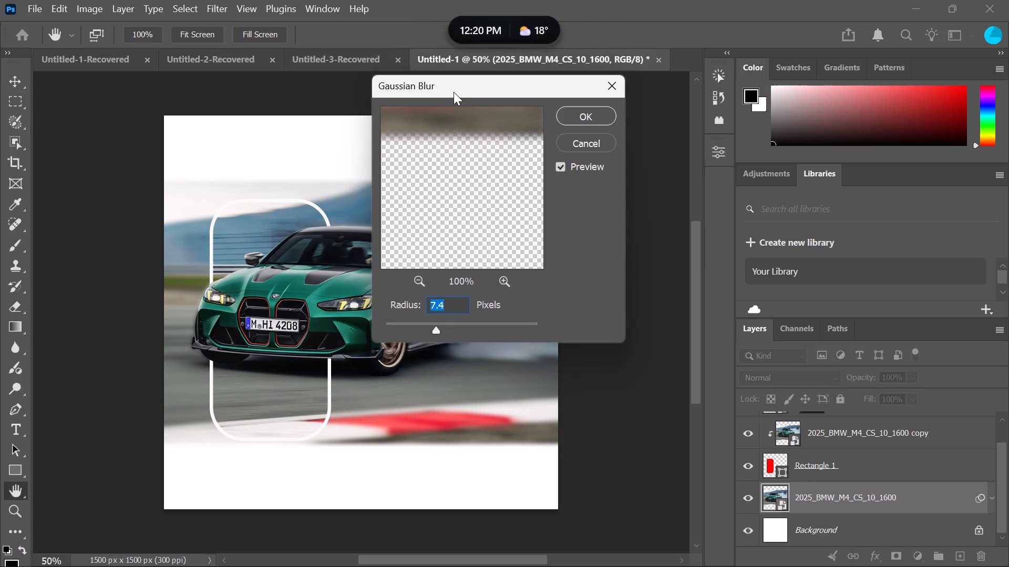
left_click_drag(454, 91, 593, 111)
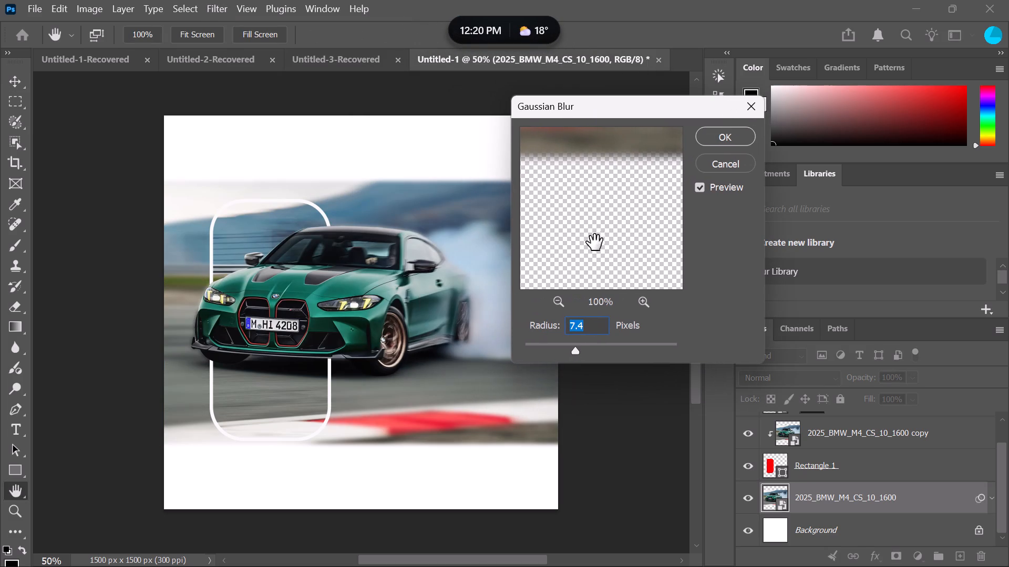
left_click_drag(576, 352, 605, 352)
left_click_drag(605, 352, 612, 352)
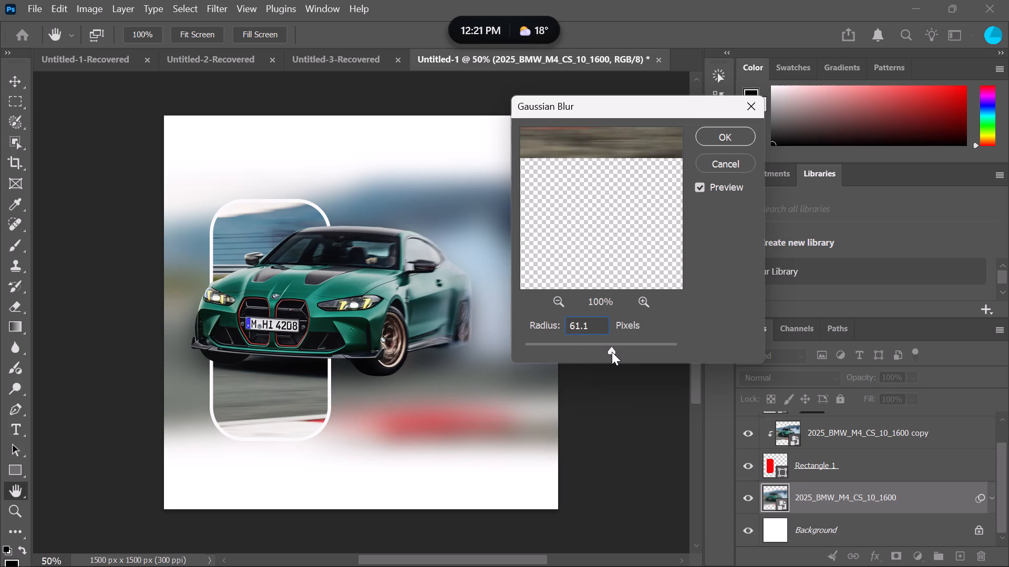
left_click_drag(612, 352, 593, 352)
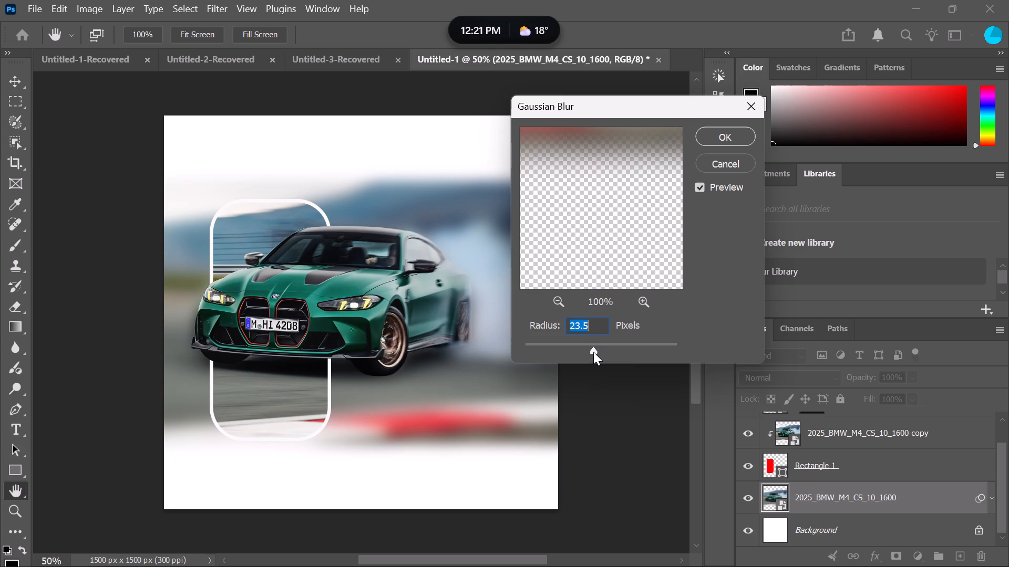
left_click(718, 141)
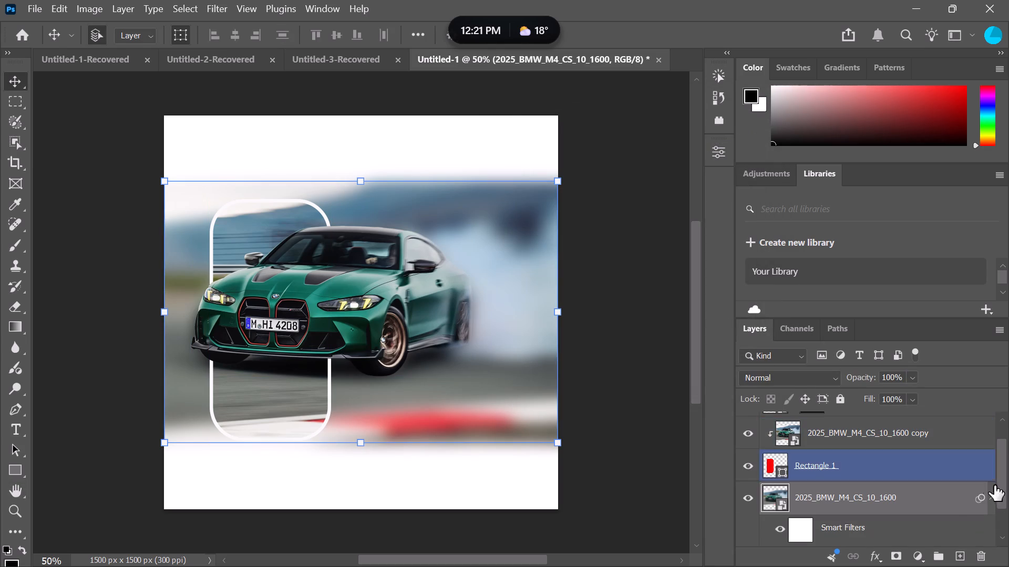
Make the layer mask of the 2025_BMW_M4_CS_10_1600 copy 2 layer active for painting with the Brush tool.
left_click_drag(1002, 481, 1001, 451)
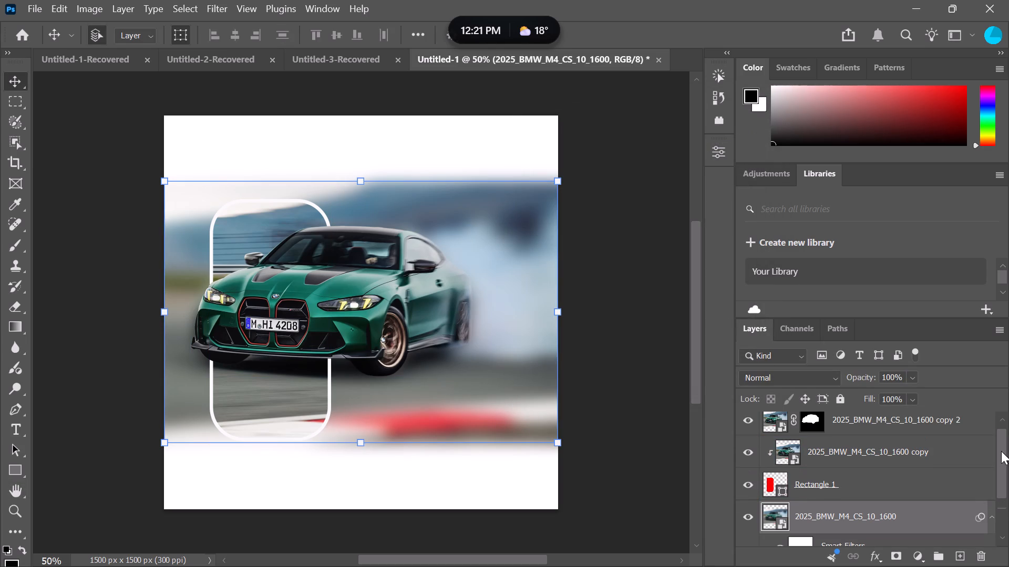
left_click_drag(1001, 451, 1000, 431)
left_click(809, 426)
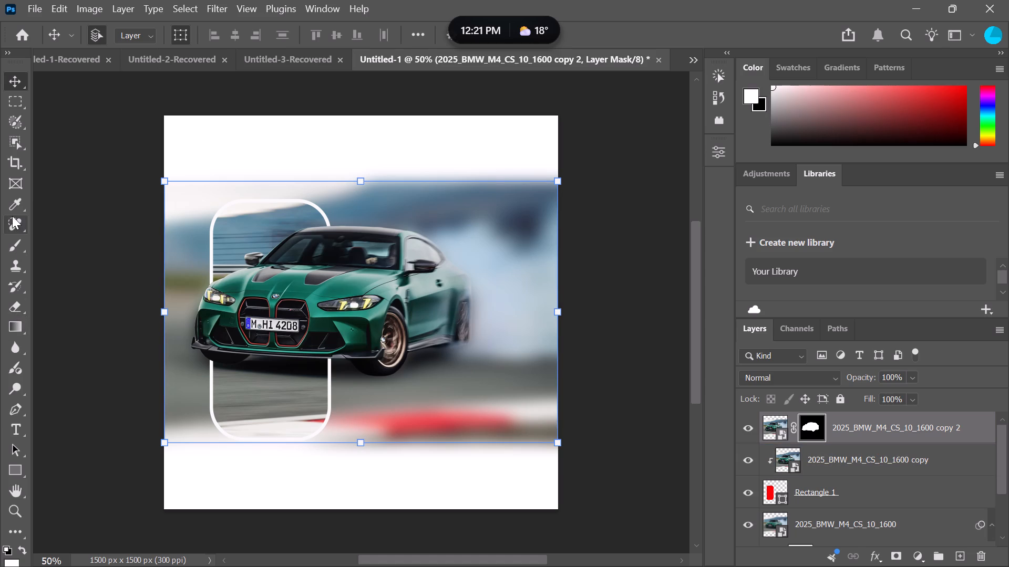
left_click(11, 246)
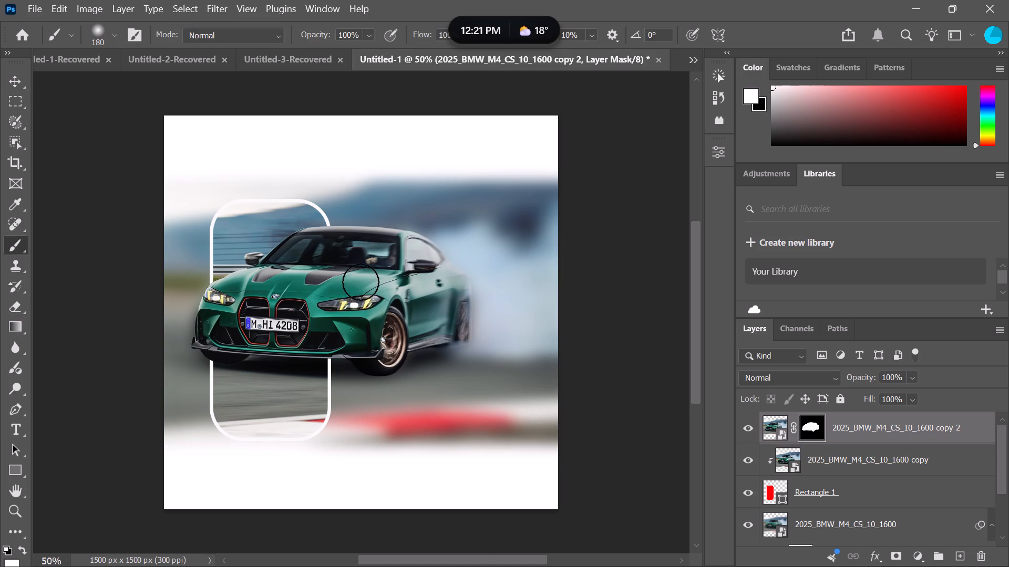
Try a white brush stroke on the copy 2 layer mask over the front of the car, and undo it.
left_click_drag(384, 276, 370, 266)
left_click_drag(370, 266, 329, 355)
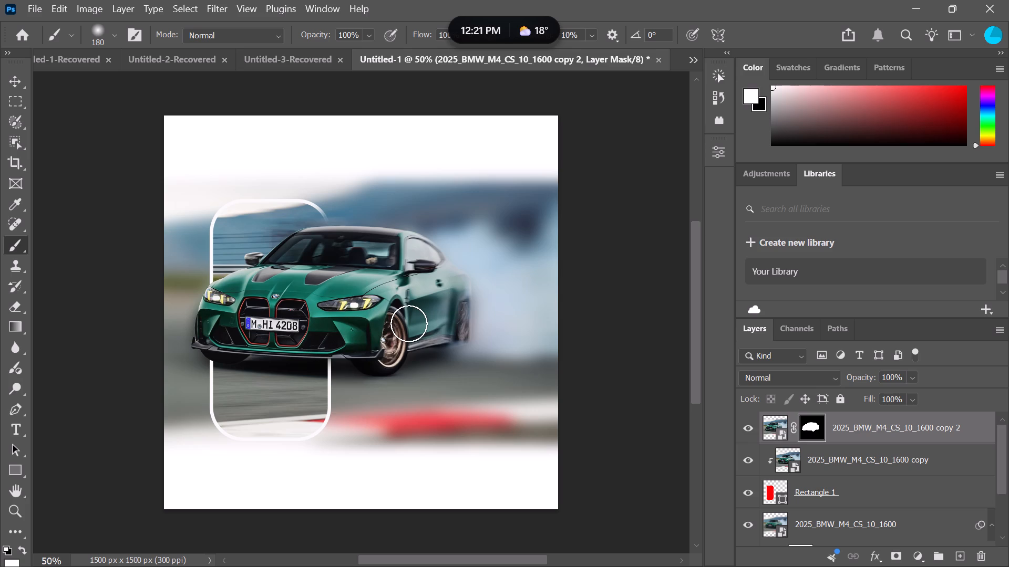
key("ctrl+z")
Paint black on the copy 2 layer mask to hide the sharp car everywhere beyond the rounded frame's right edge.
left_click(24, 549)
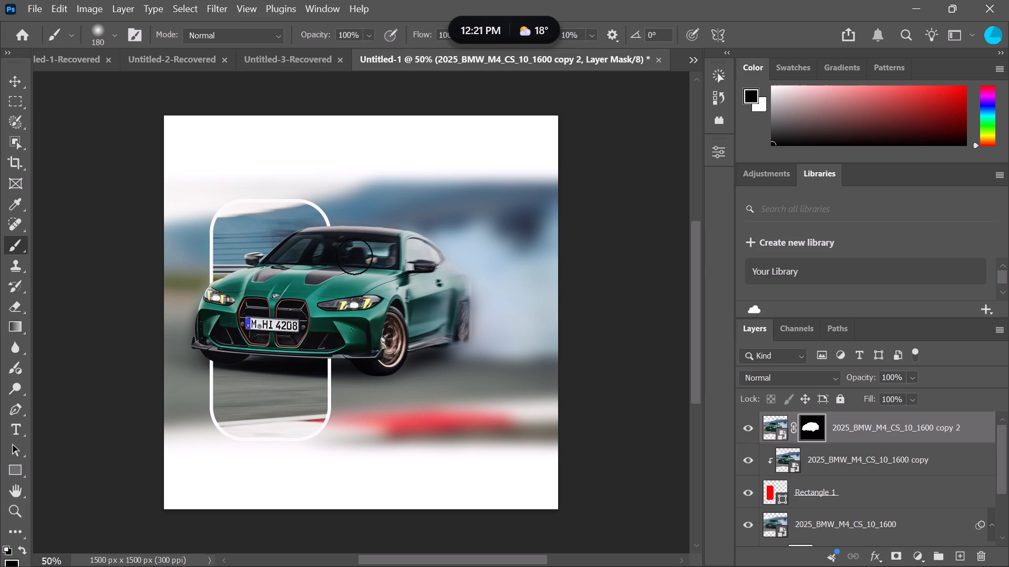
left_click_drag(335, 233, 323, 358)
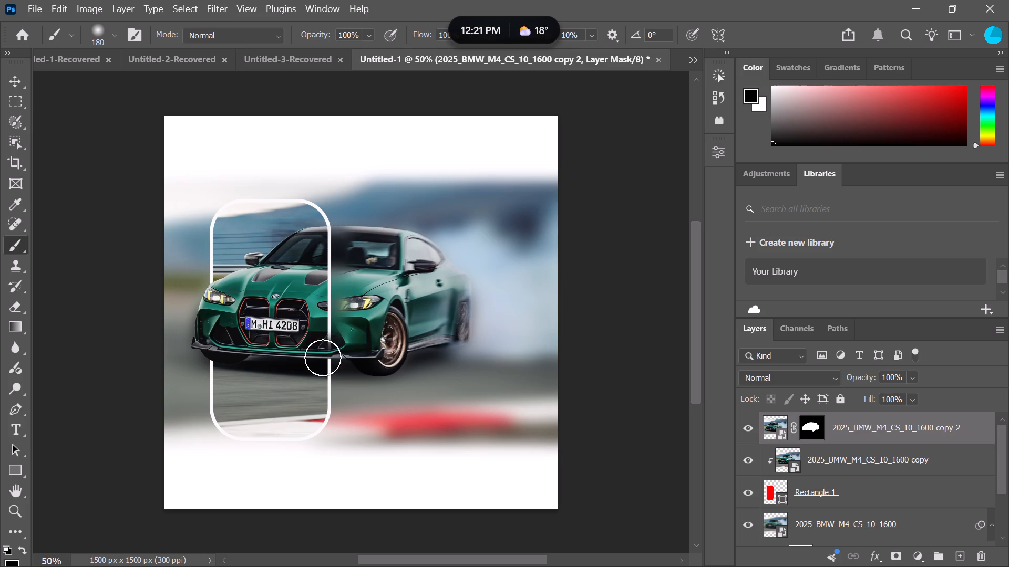
left_click_drag(323, 358, 378, 276)
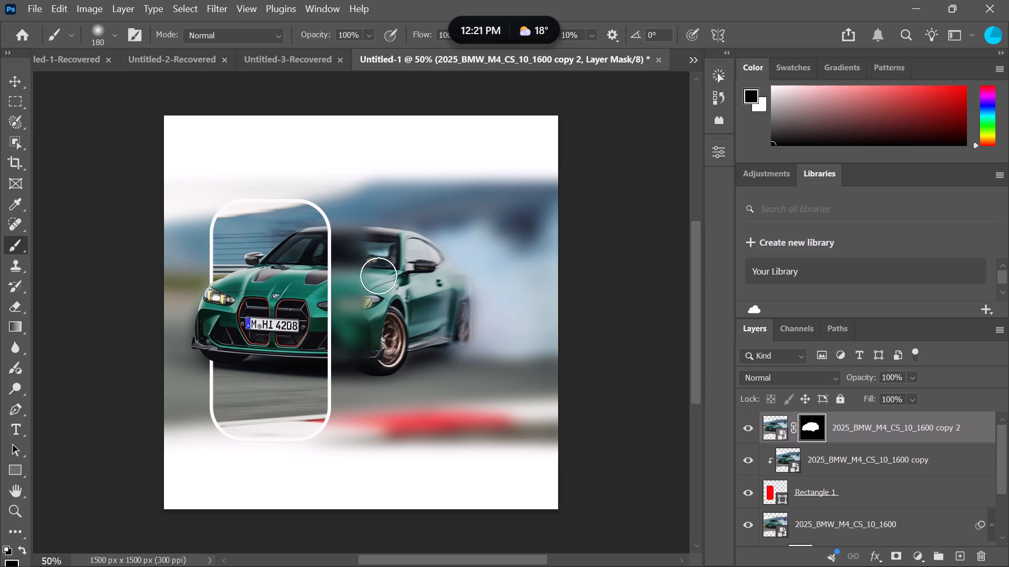
left_click_drag(378, 276, 457, 344)
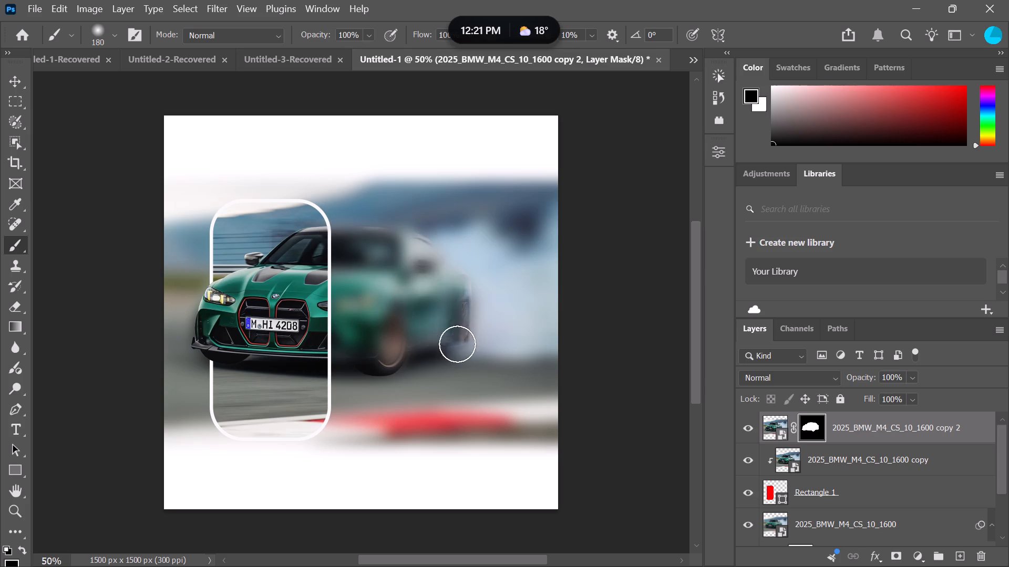
left_click_drag(457, 344, 382, 321)
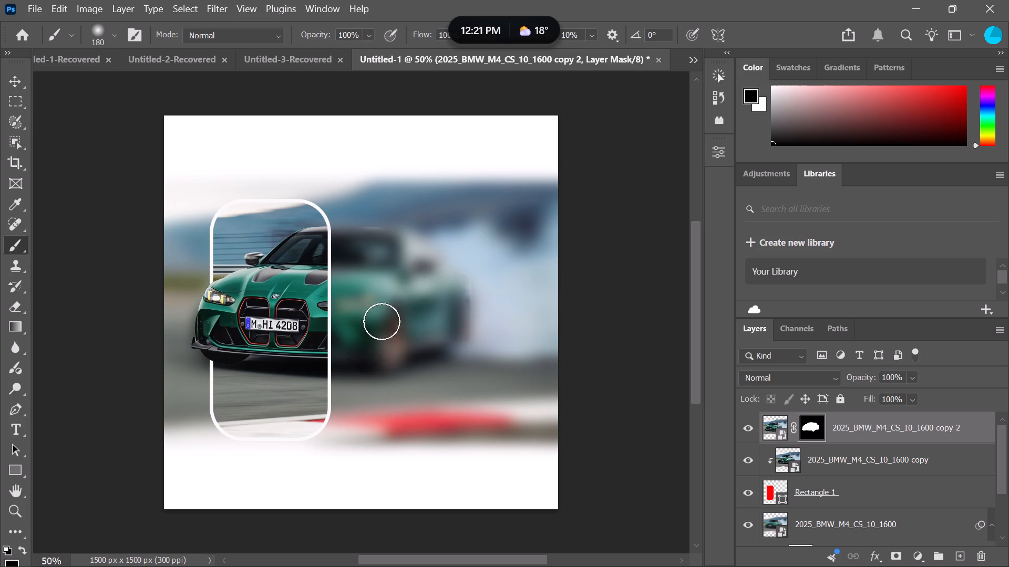
left_click_drag(382, 321, 373, 307)
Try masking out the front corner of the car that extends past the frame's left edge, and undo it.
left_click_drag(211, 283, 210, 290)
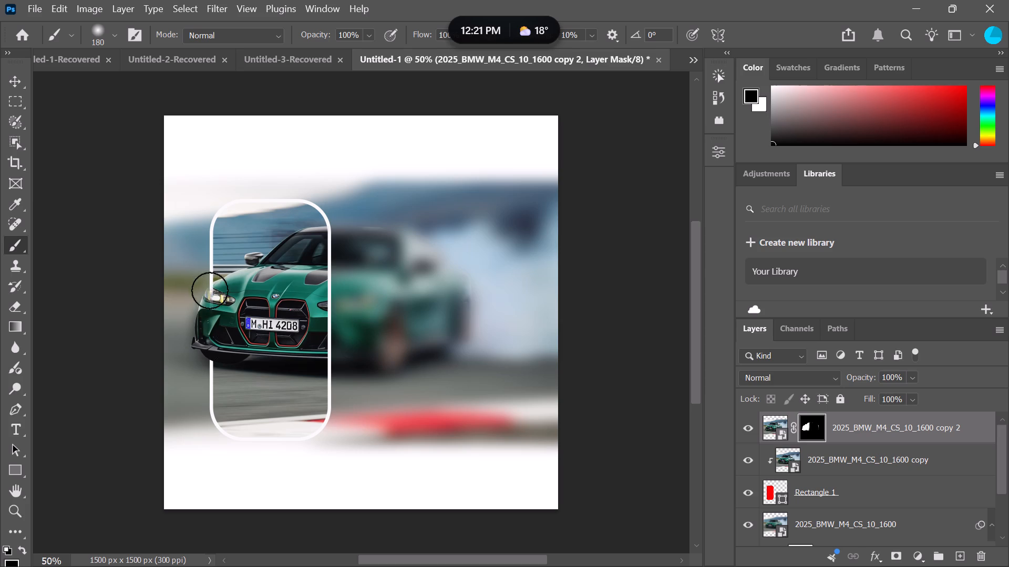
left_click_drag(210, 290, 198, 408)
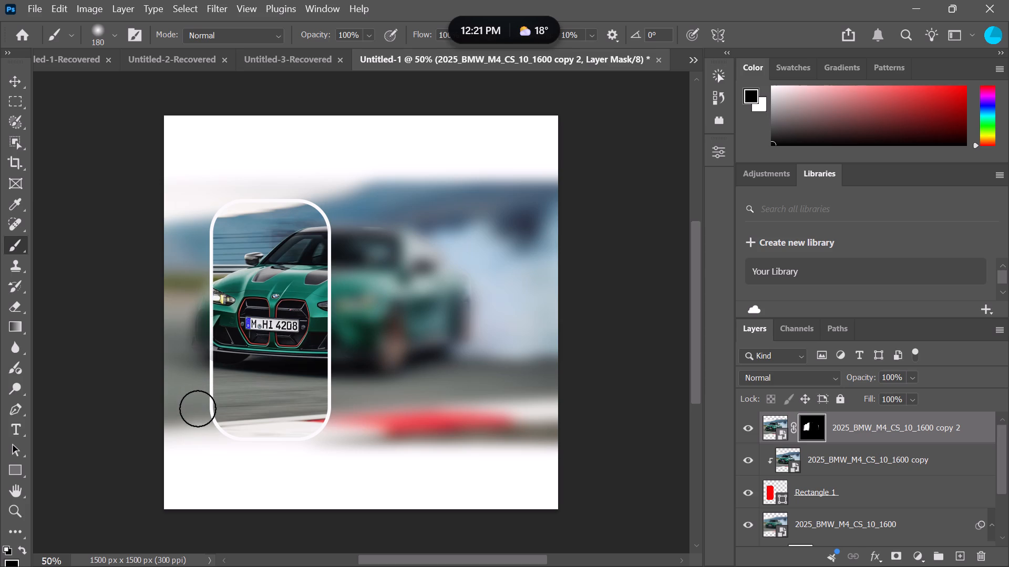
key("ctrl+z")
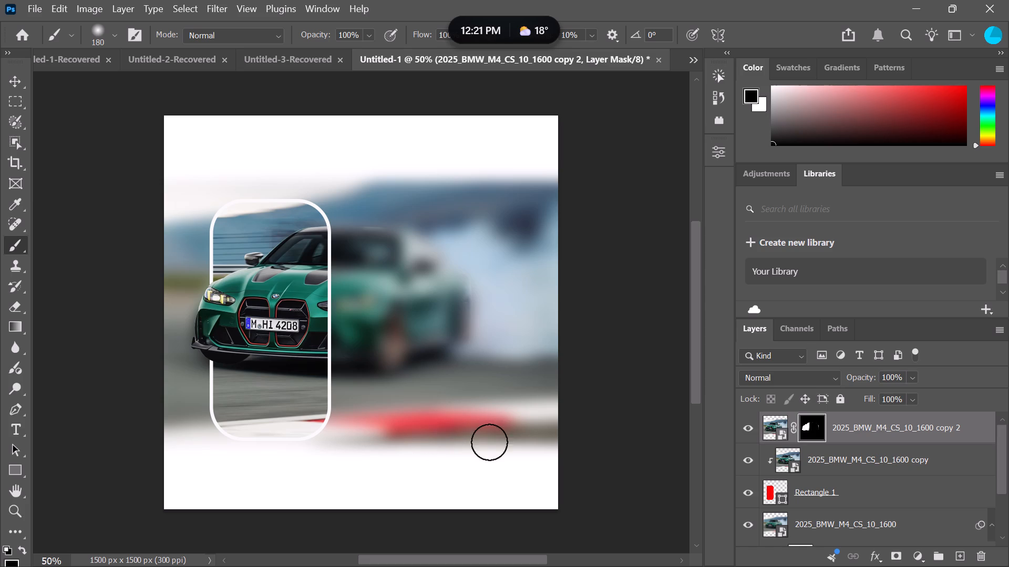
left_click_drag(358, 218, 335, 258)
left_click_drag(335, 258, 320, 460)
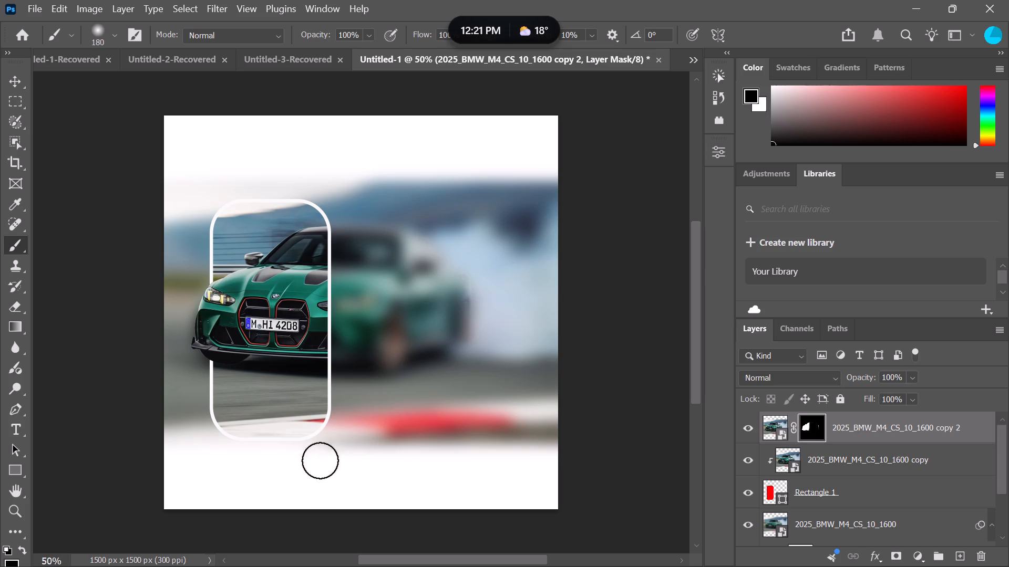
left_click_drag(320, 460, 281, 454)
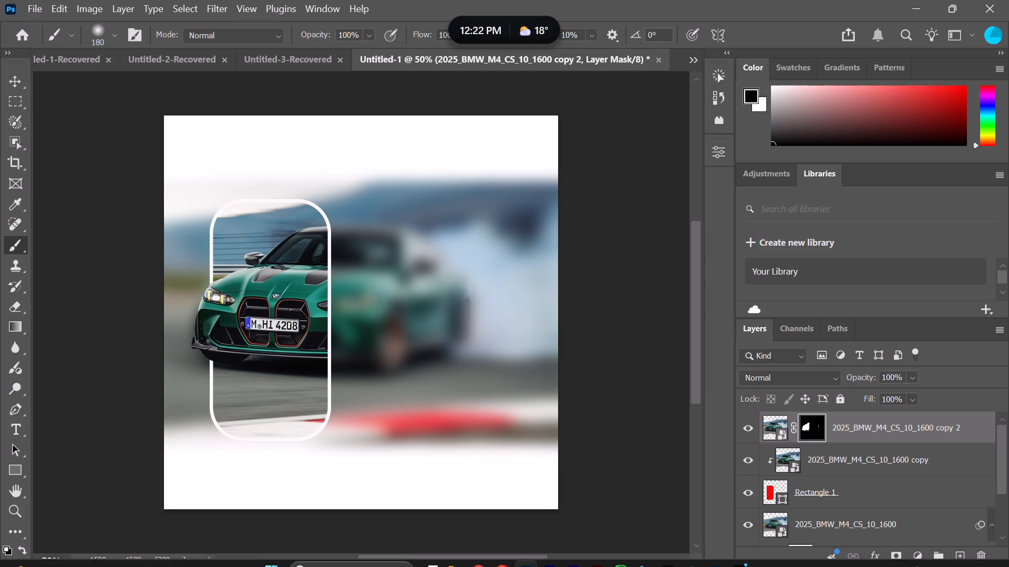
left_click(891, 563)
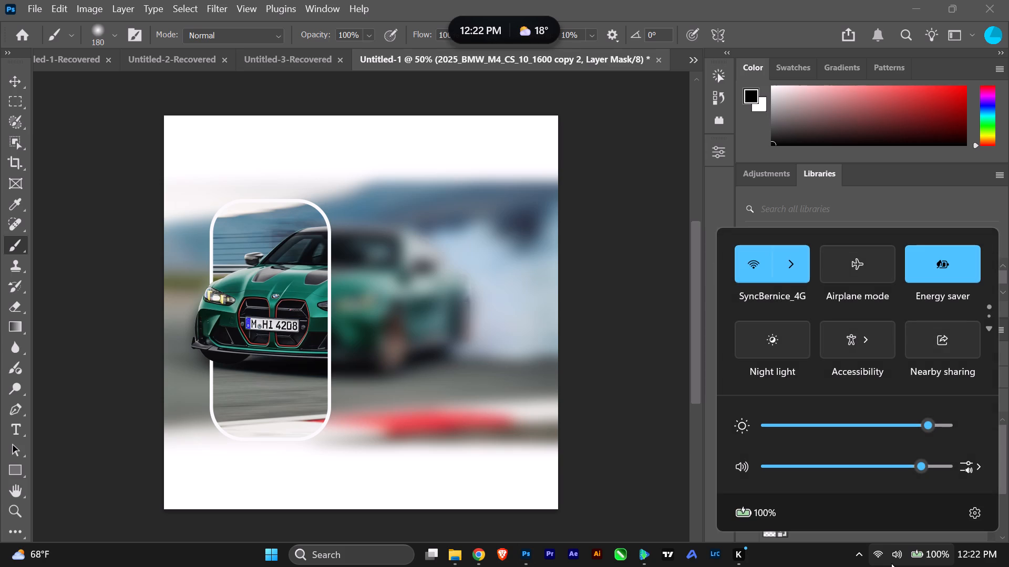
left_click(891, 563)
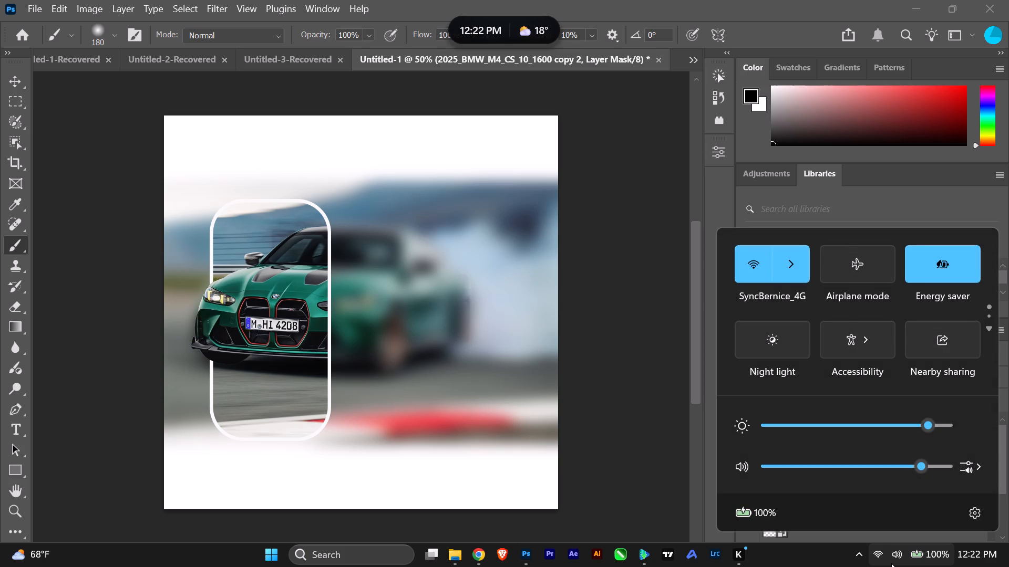
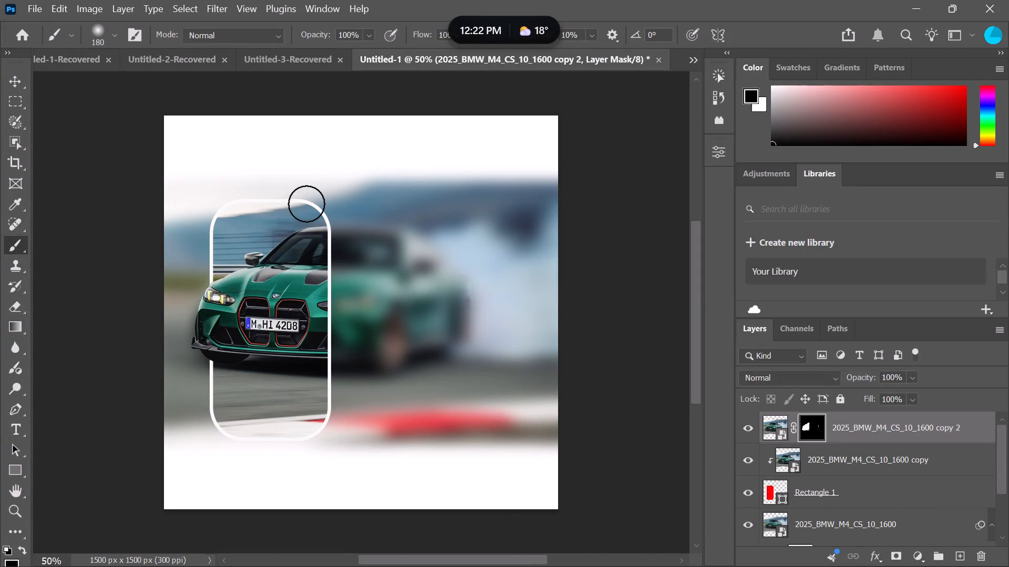
Paint black on the copy 2 layer mask around the rounded frame's right and bottom edges, checking the Untitled-3-Recovered reference along the way.
left_click_drag(306, 204, 339, 247)
left_click_drag(339, 247, 342, 386)
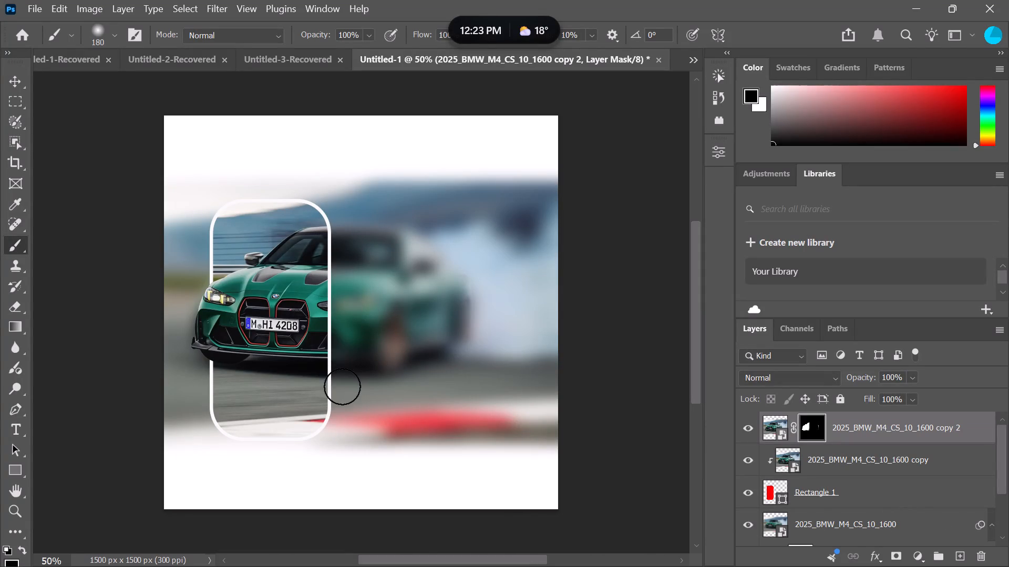
left_click_drag(342, 386, 337, 438)
left_click(303, 69)
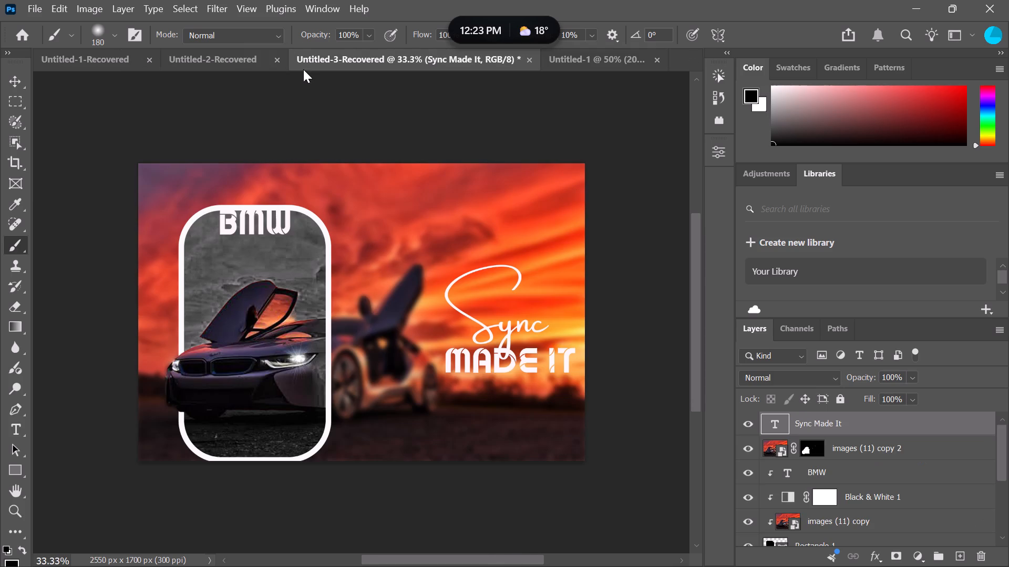
left_click(565, 69)
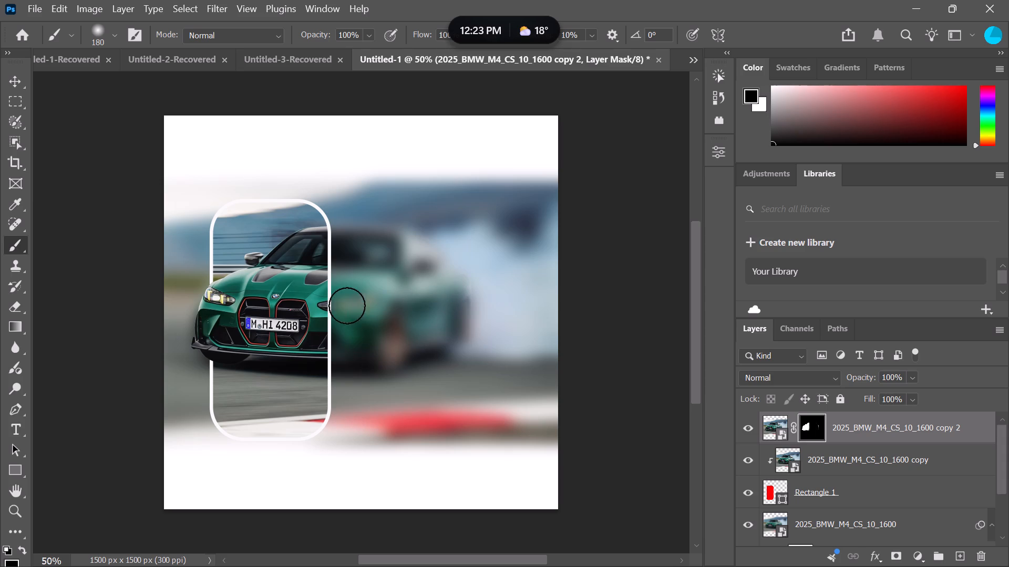
left_click_drag(328, 428, 226, 433)
left_click_drag(226, 433, 341, 437)
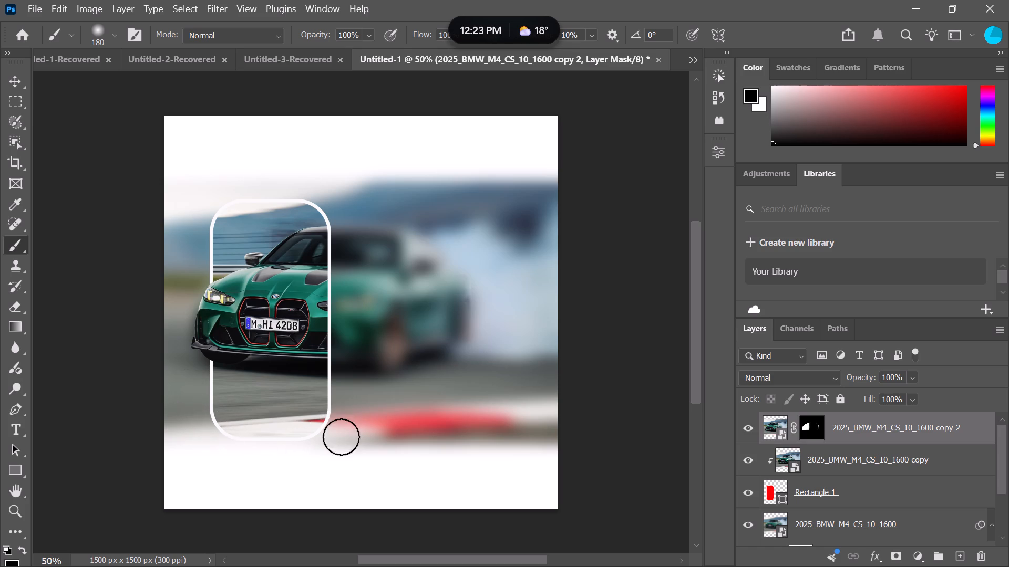
left_click_drag(341, 437, 341, 169)
Paint black on the copy 2 layer mask over the car's grille, bumper and roof area inside the frame.
left_click(272, 296)
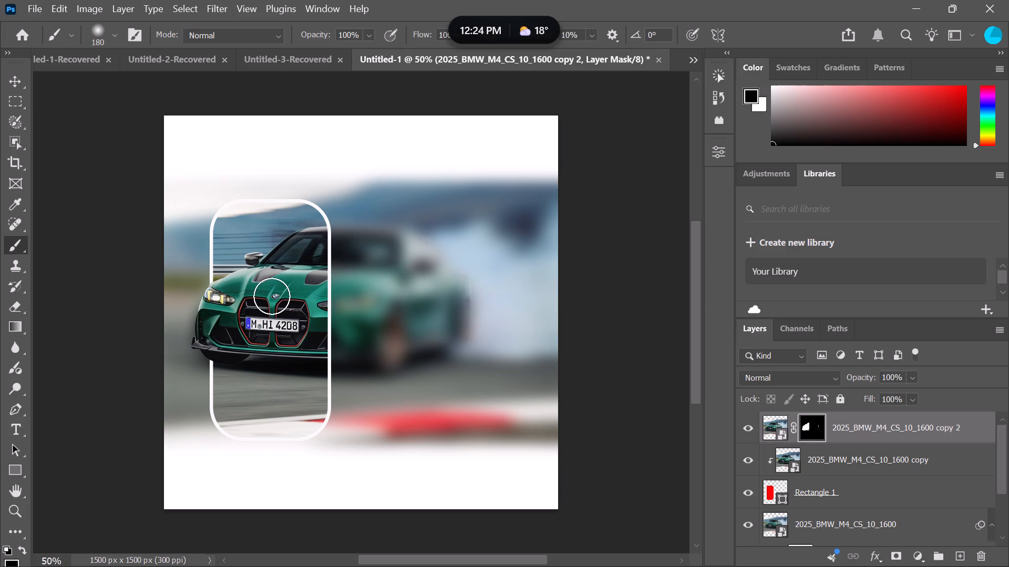
left_click_drag(272, 296, 261, 357)
left_click_drag(331, 222, 280, 228)
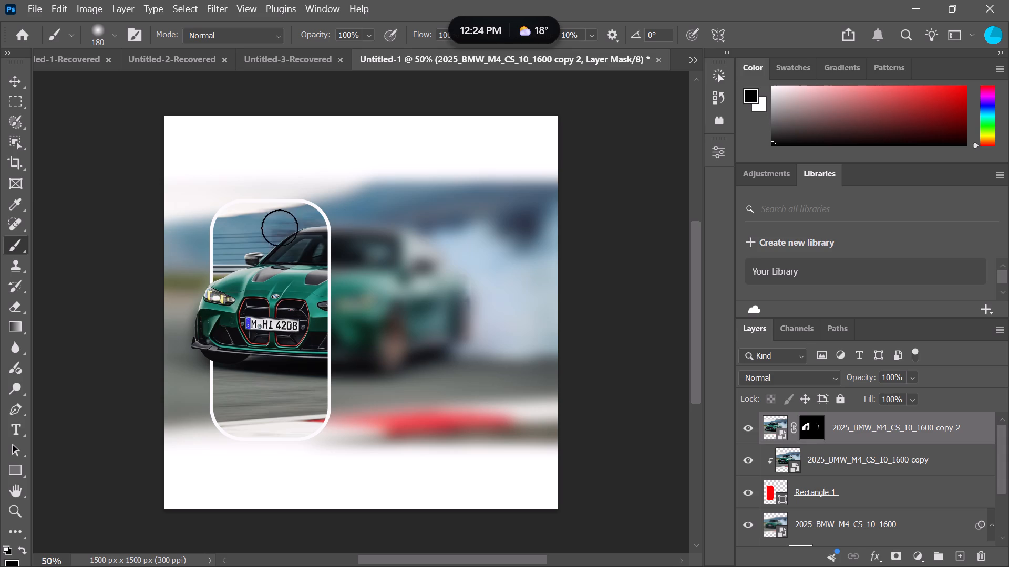
left_click_drag(280, 228, 251, 234)
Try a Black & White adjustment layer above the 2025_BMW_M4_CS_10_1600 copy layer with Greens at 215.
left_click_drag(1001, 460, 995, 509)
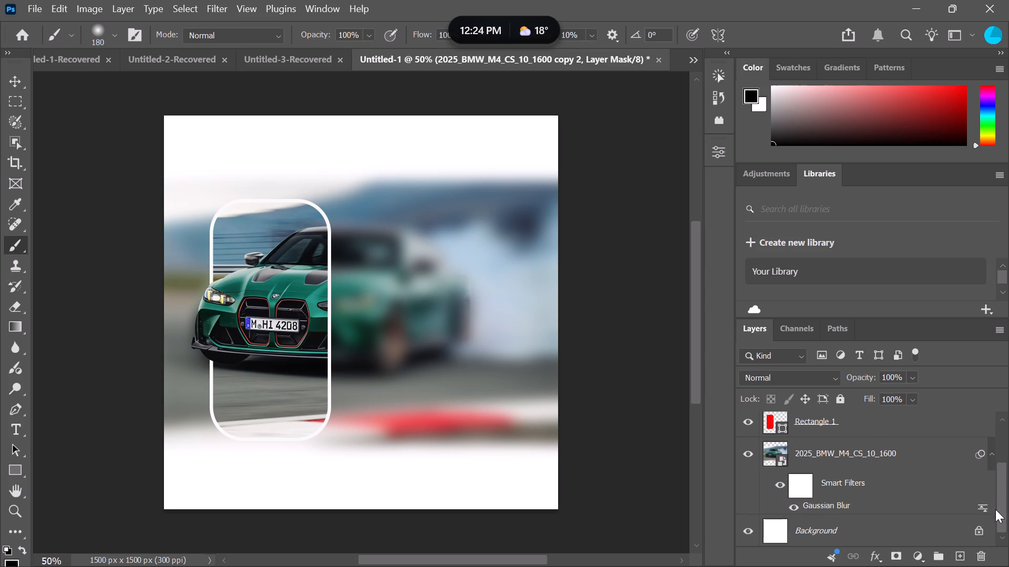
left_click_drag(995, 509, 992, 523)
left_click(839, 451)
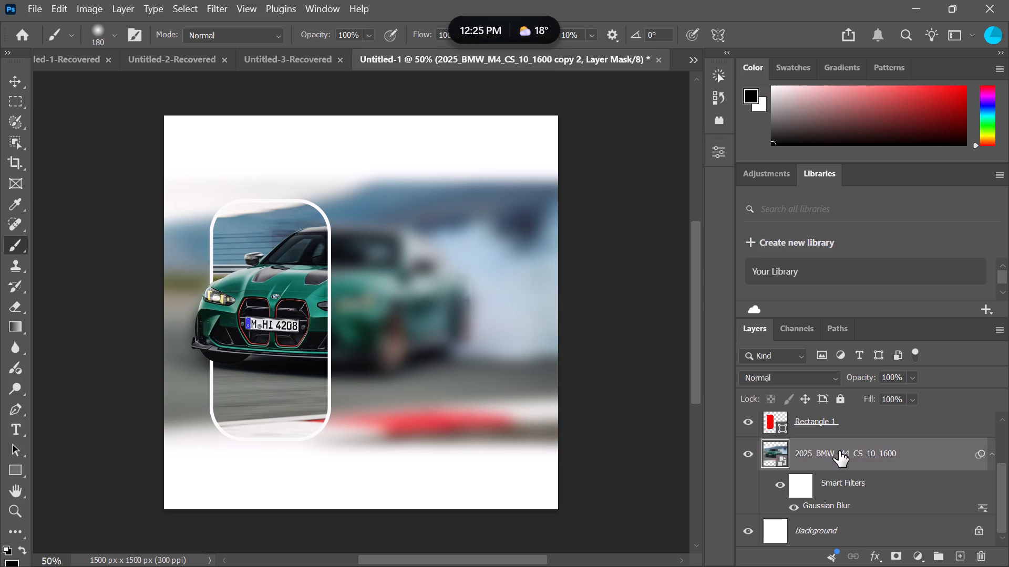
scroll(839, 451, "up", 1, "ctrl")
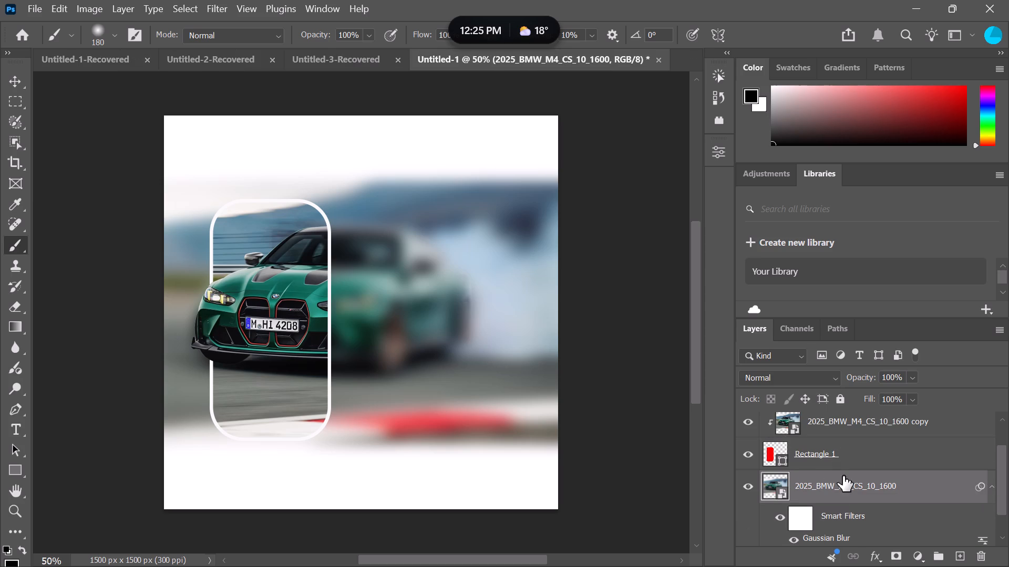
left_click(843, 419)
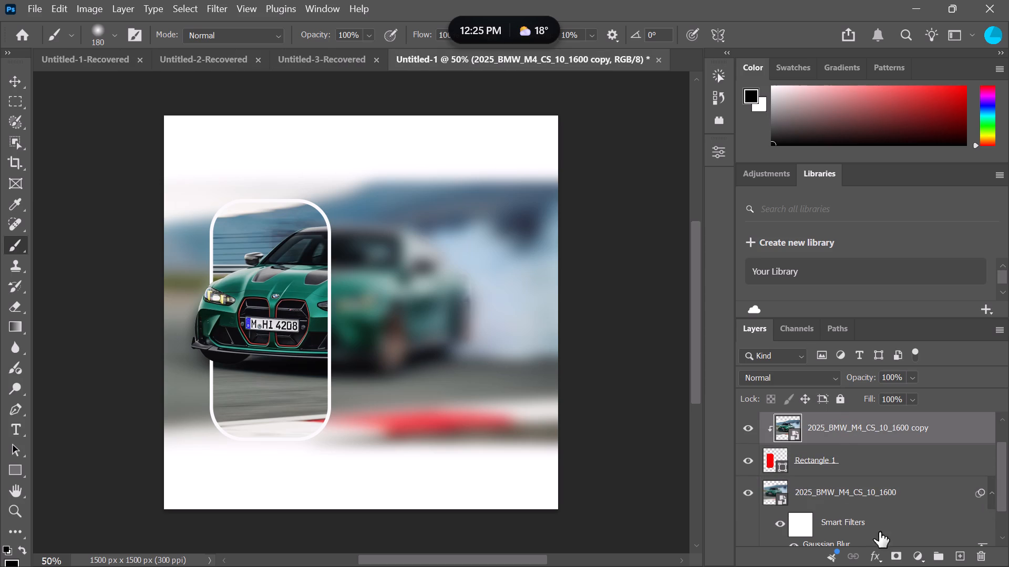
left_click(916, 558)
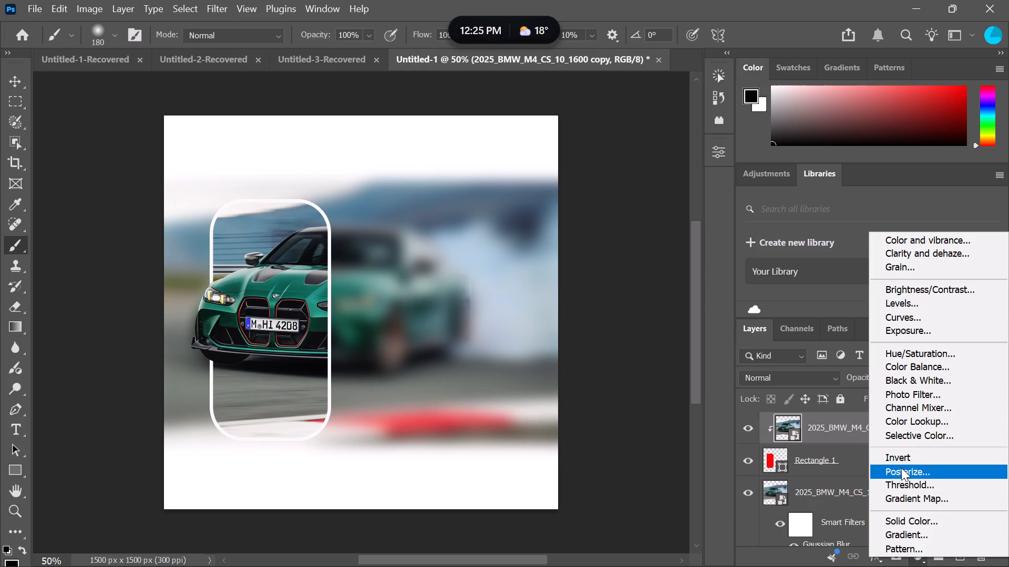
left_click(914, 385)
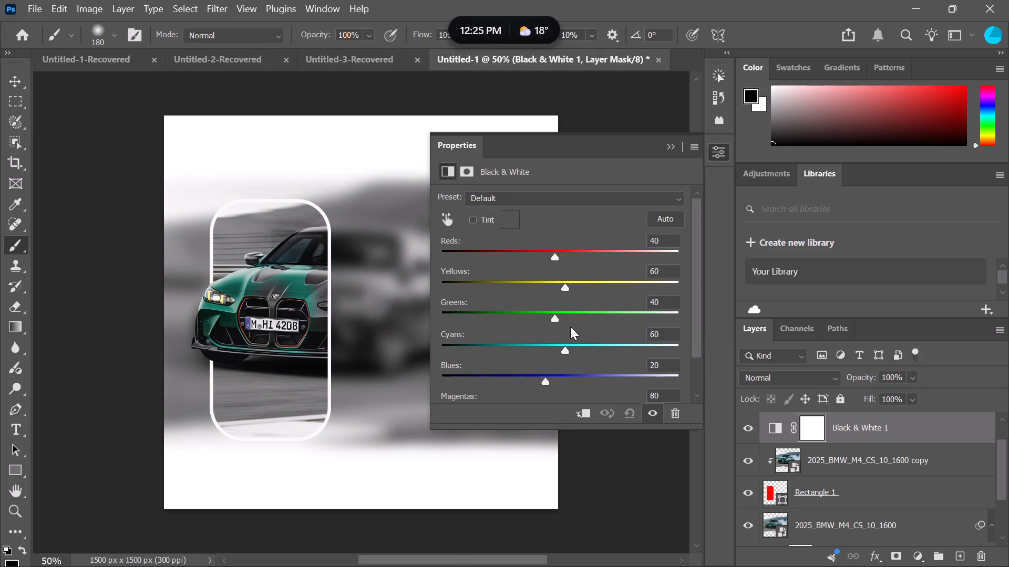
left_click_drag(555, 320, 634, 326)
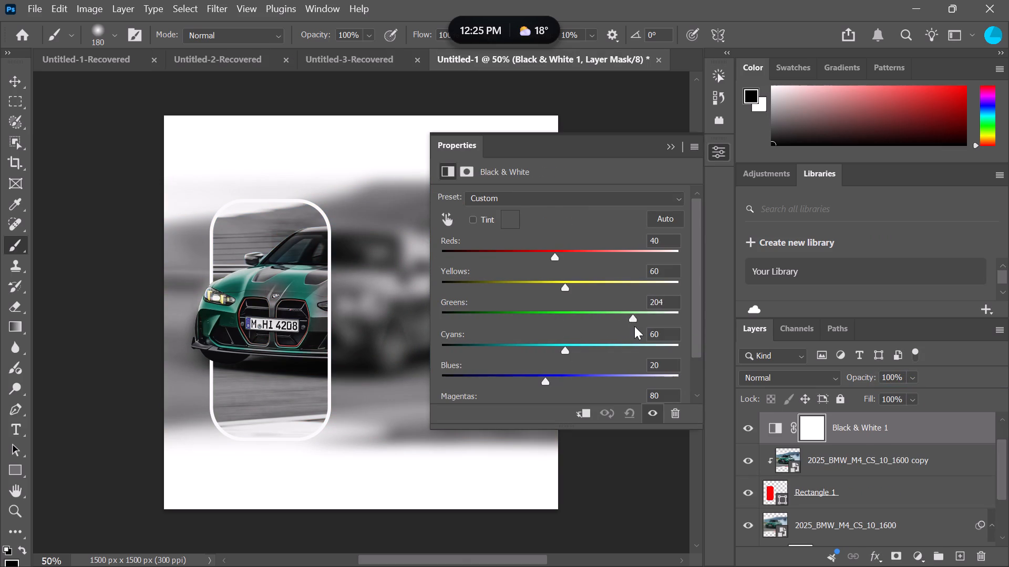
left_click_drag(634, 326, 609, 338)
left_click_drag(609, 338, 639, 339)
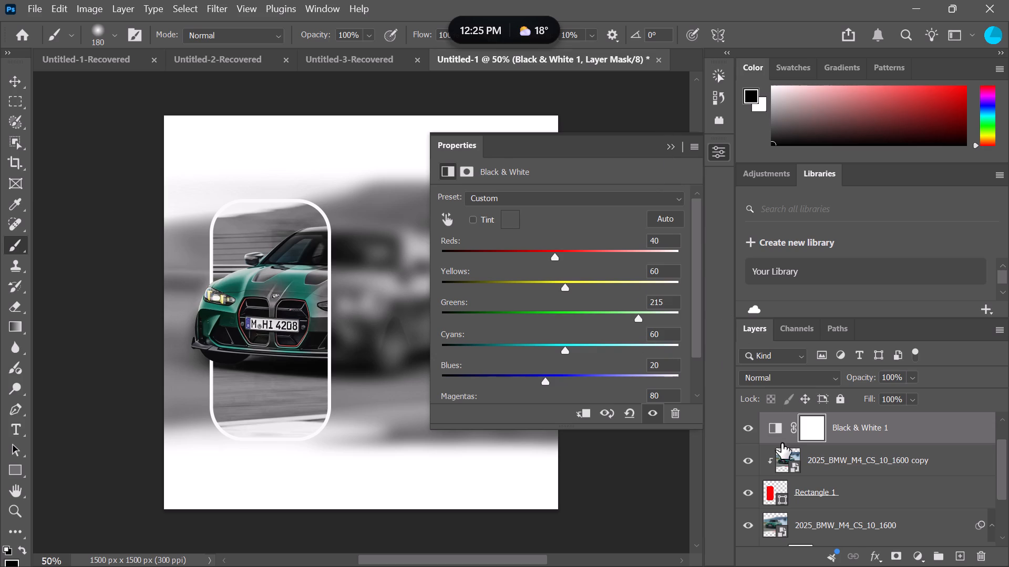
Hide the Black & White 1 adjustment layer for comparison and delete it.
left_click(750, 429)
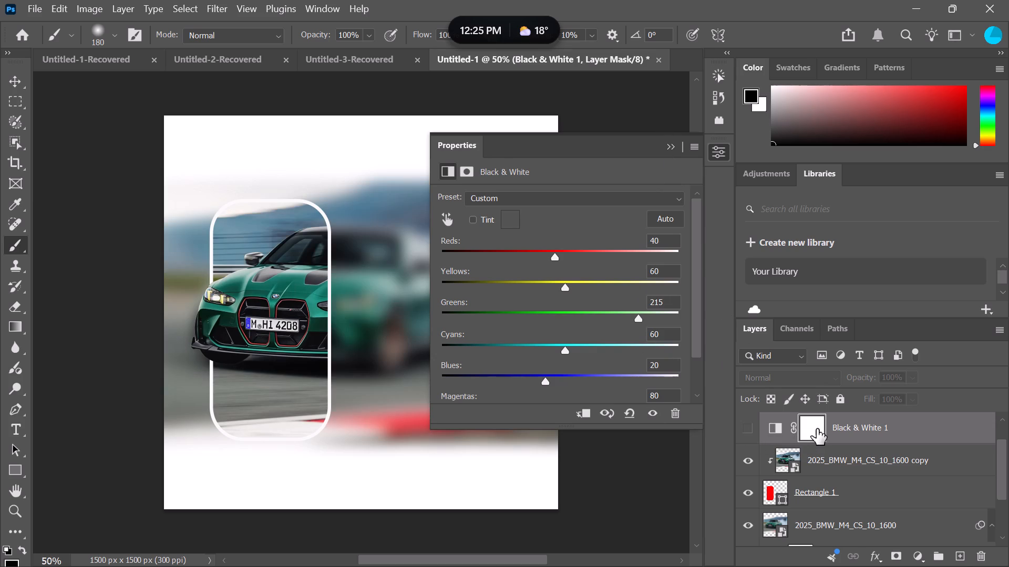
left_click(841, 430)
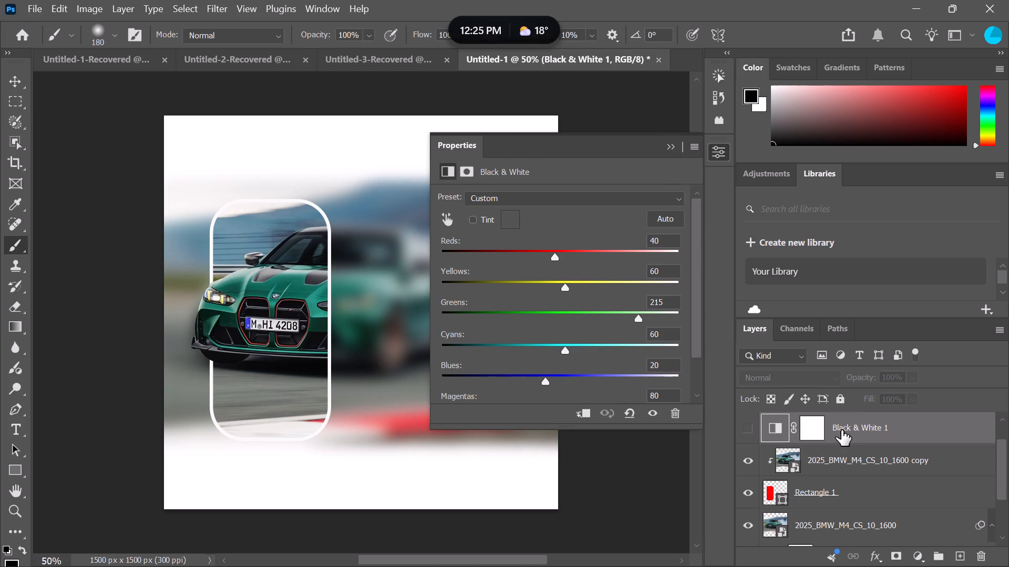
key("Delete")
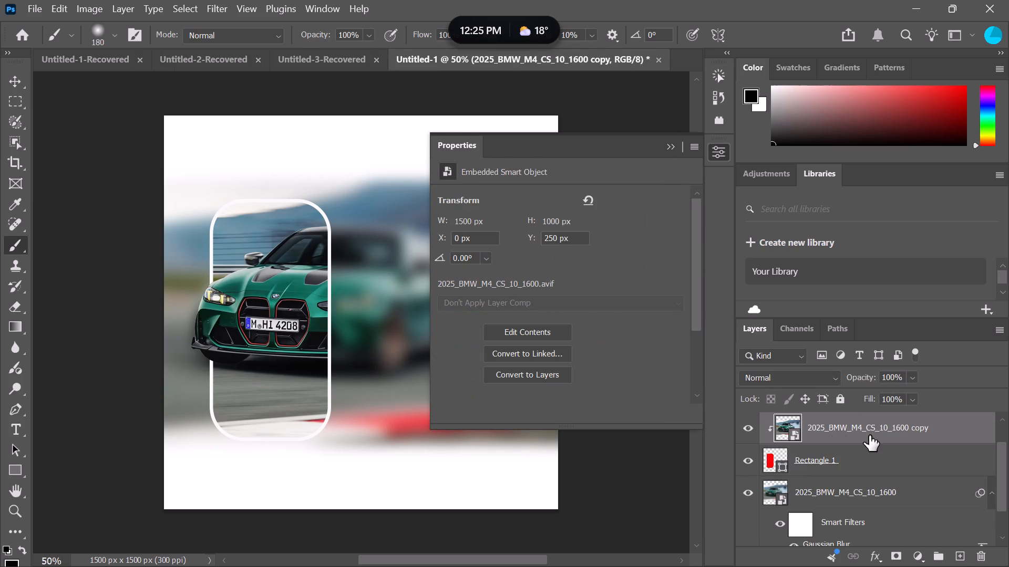
Add a Black & White adjustment directly above the blurred 2025_BMW_M4_CS_10_1600 layer and set Greens to 195.
scroll(922, 499, "right", 1)
left_click_drag(1001, 499, 1001, 509)
left_click(854, 468)
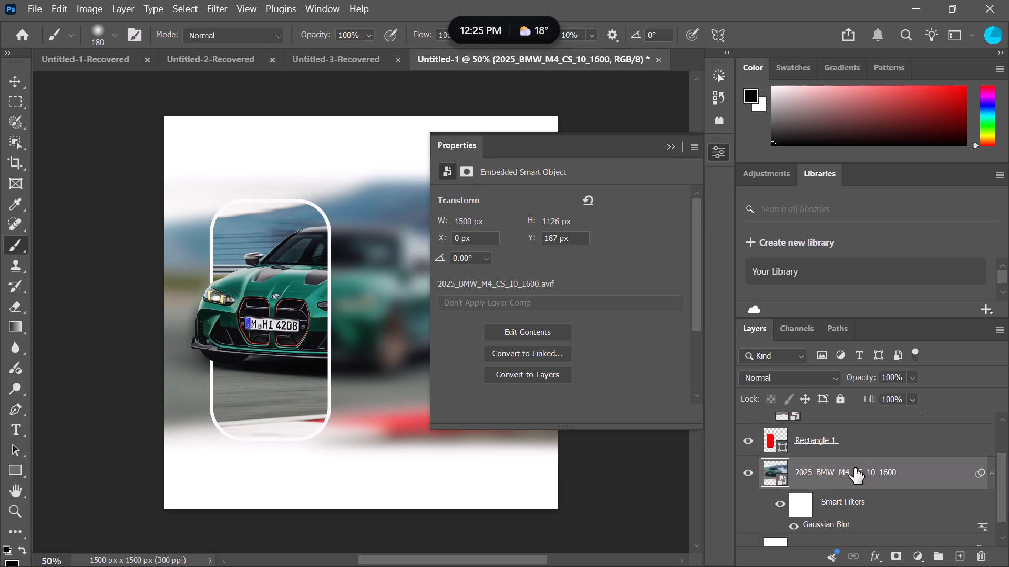
left_click(919, 559)
left_click(905, 381)
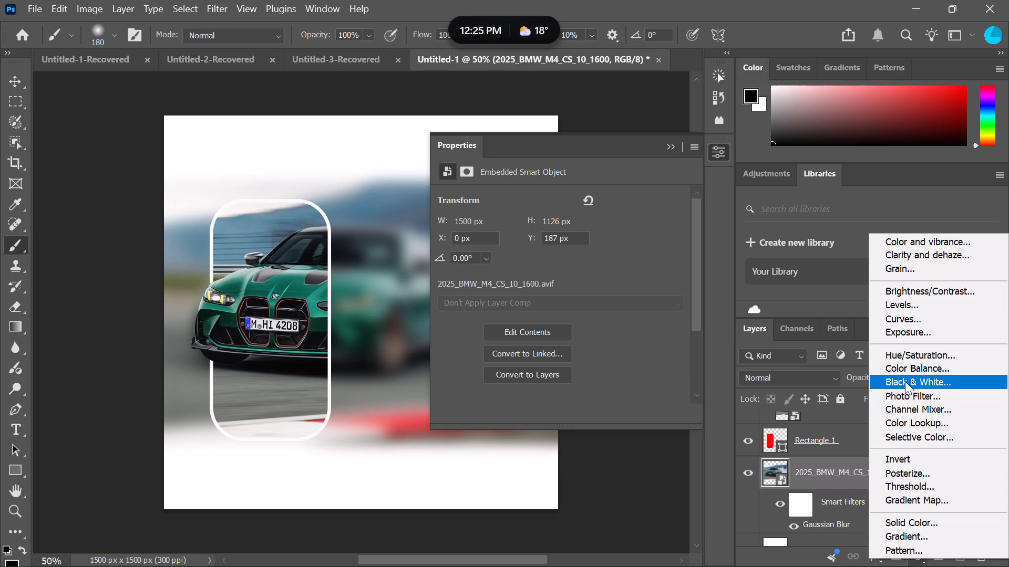
left_click_drag(550, 318, 583, 318)
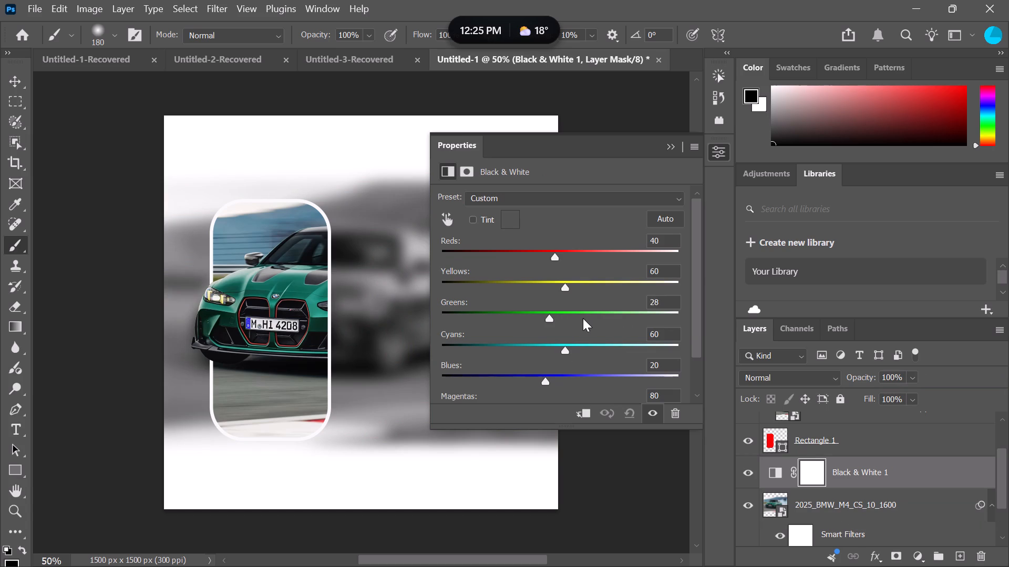
left_click_drag(583, 318, 472, 316)
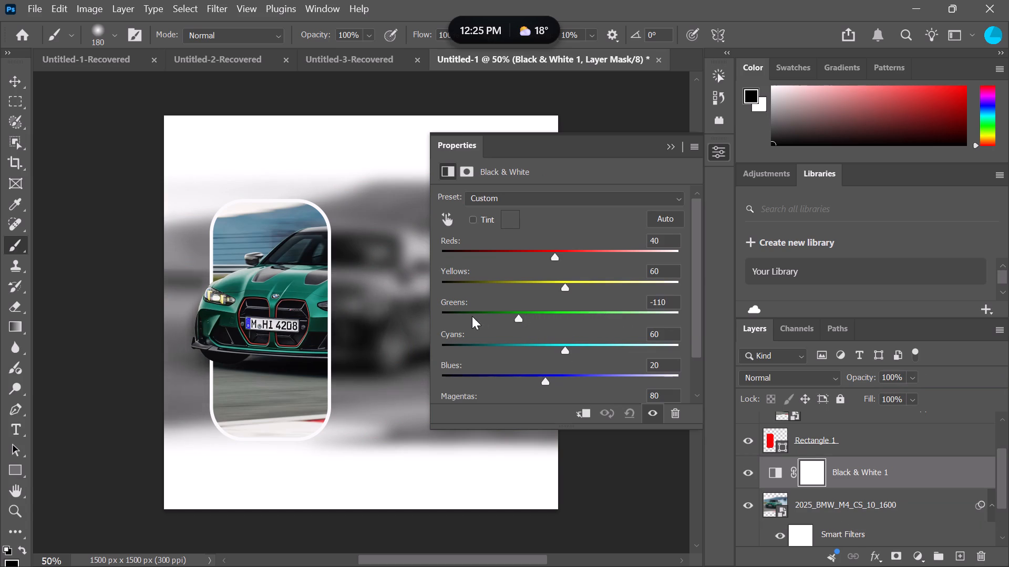
left_click_drag(472, 316, 603, 330)
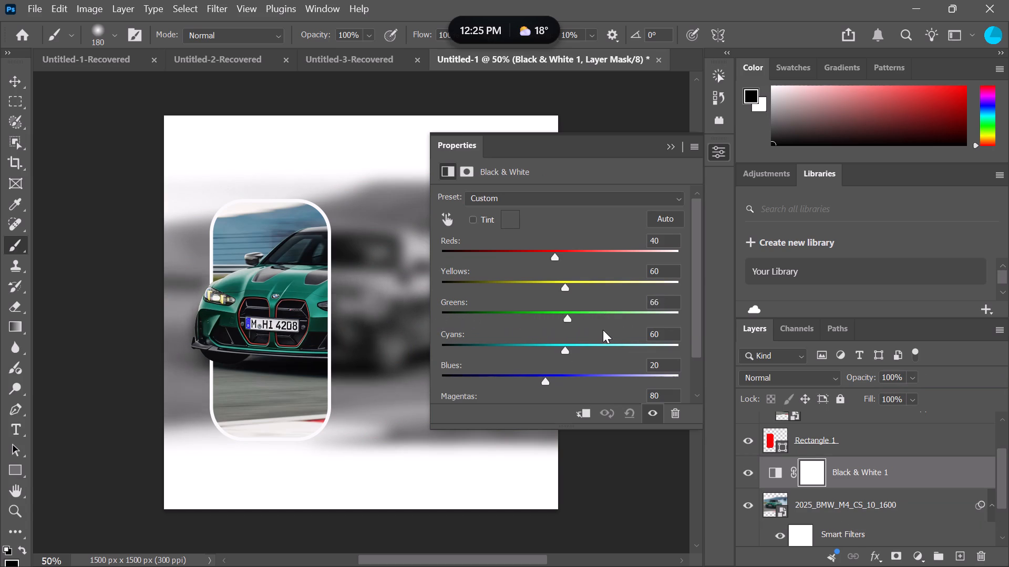
left_click_drag(603, 330, 629, 335)
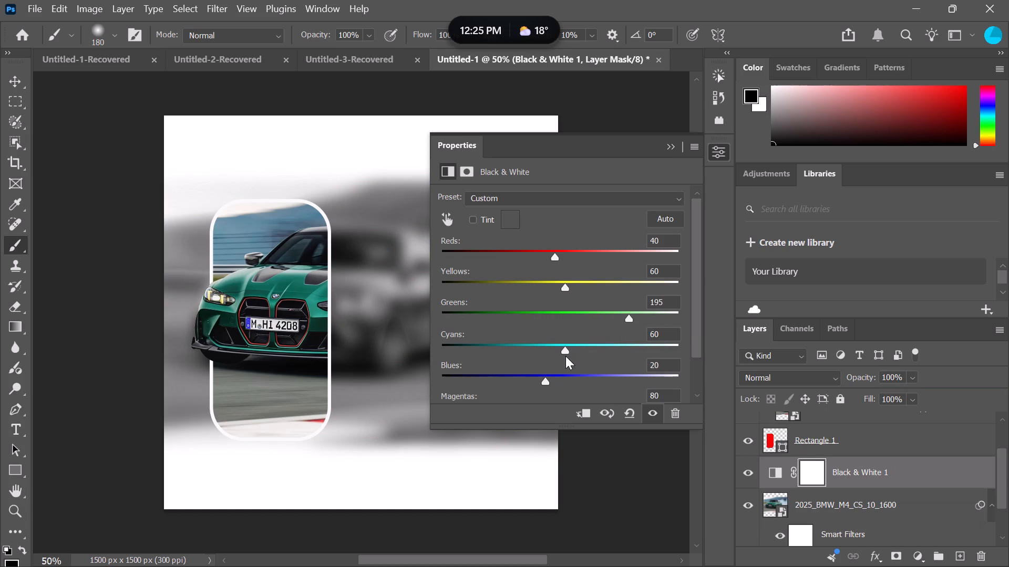
Set Cyans to 265 and Blues to -79 in the Black & White adjustment of the blurred background.
left_click_drag(565, 356, 633, 356)
left_click_drag(567, 350, 656, 353)
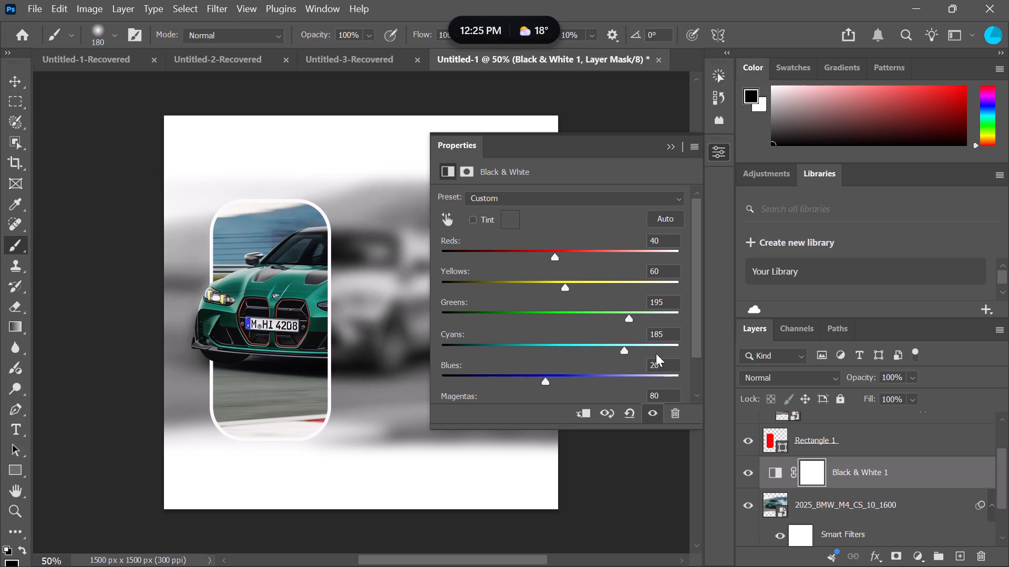
left_click_drag(656, 353, 663, 353)
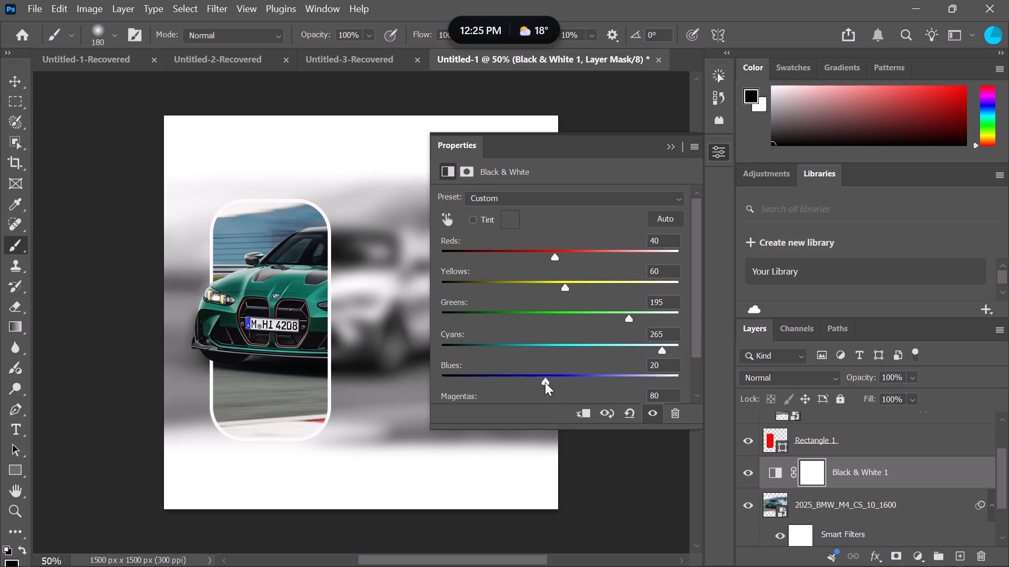
left_click_drag(545, 382, 526, 374)
left_click_drag(526, 374, 499, 381)
Set Reds to 67, Greens to -87 and Cyans to -44 in the blurred background's Black & White adjustment.
left_click_drag(557, 255, 546, 266)
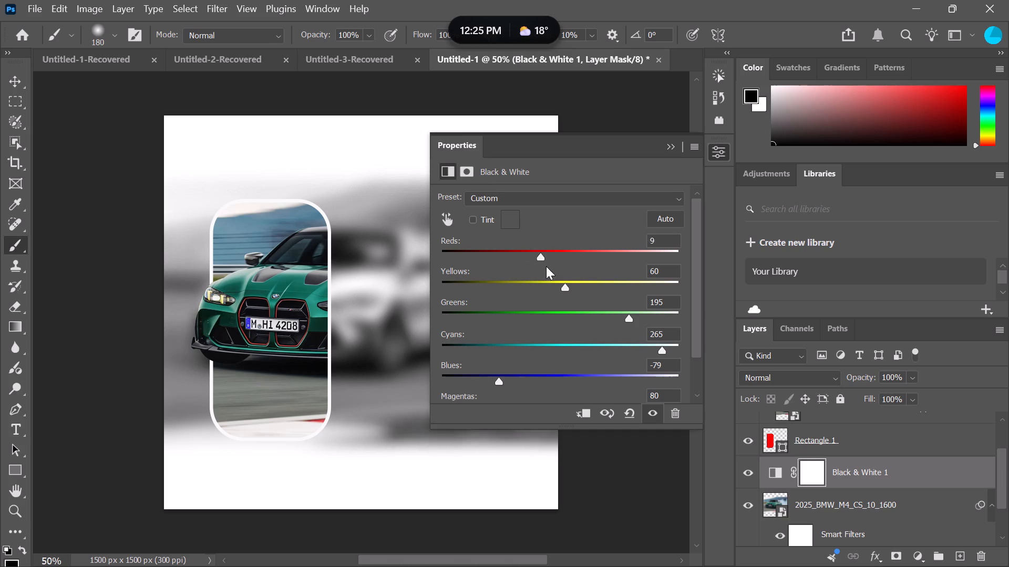
left_click_drag(546, 266, 569, 267)
left_click_drag(629, 314, 553, 318)
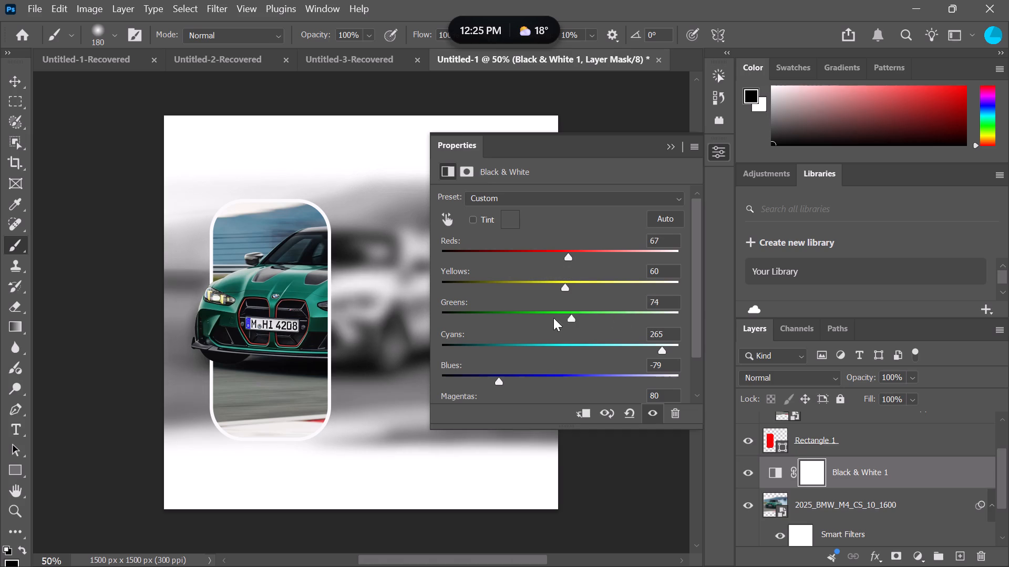
left_click_drag(553, 318, 495, 323)
left_click_drag(661, 346, 516, 349)
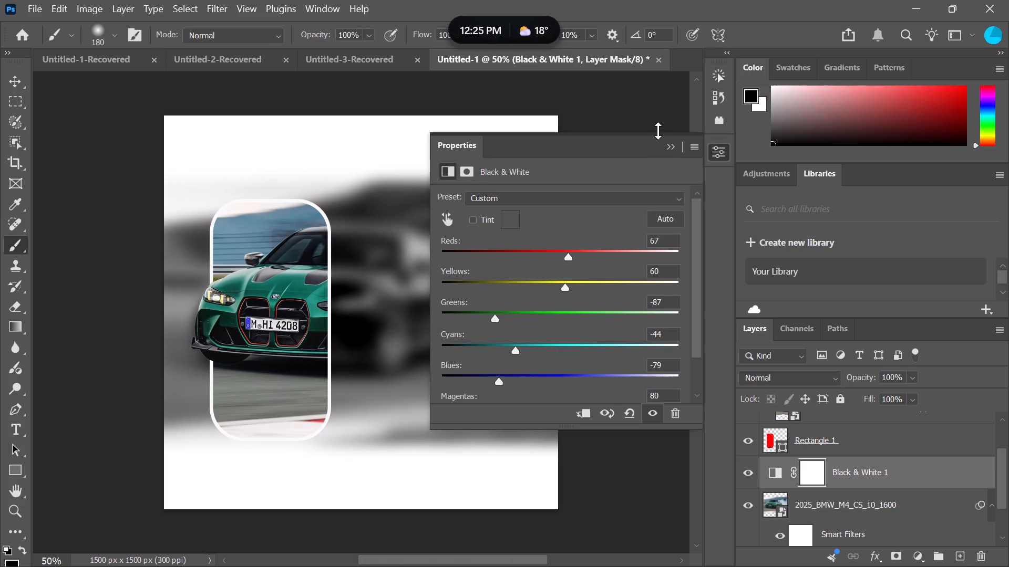
left_click(874, 466)
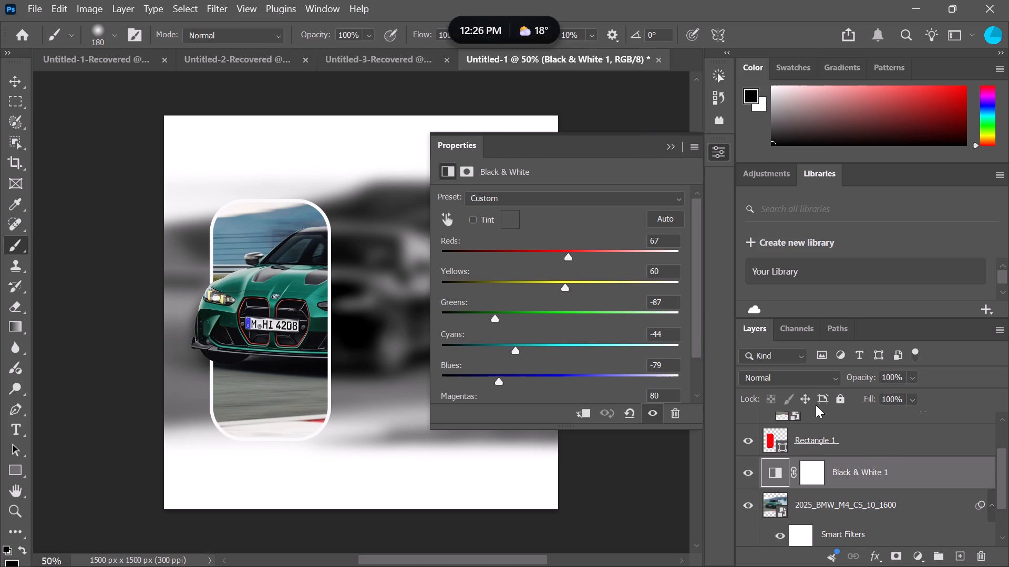
left_click(674, 153)
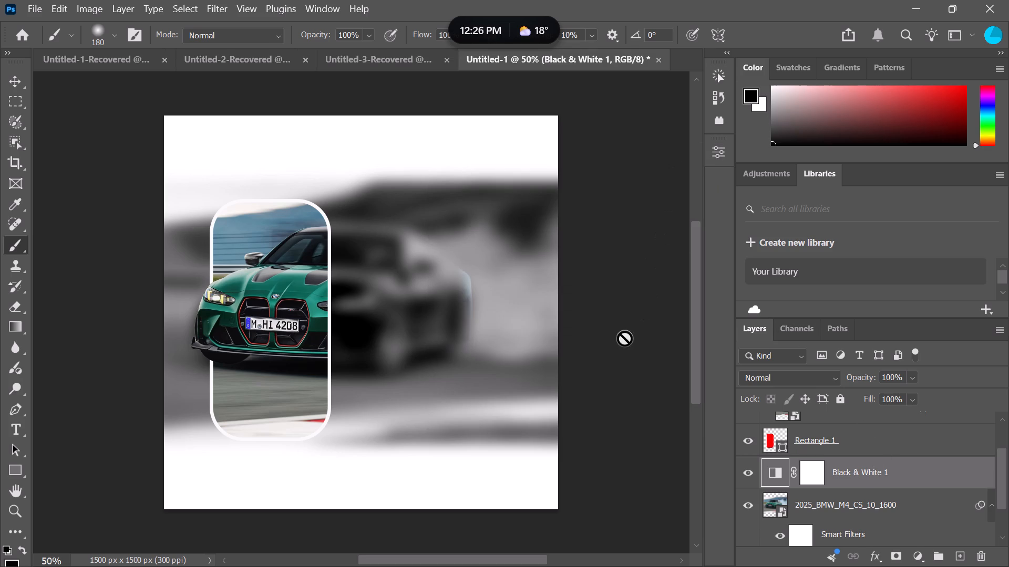
Paint black on the 2025_BMW_M4_CS_10_1600 copy 2 layer mask to hide the leftover colour fringe beside the blurred car.
scroll(97, 298, "down", 1, "ctrl")
scroll(97, 298, "up", 2, "ctrl")
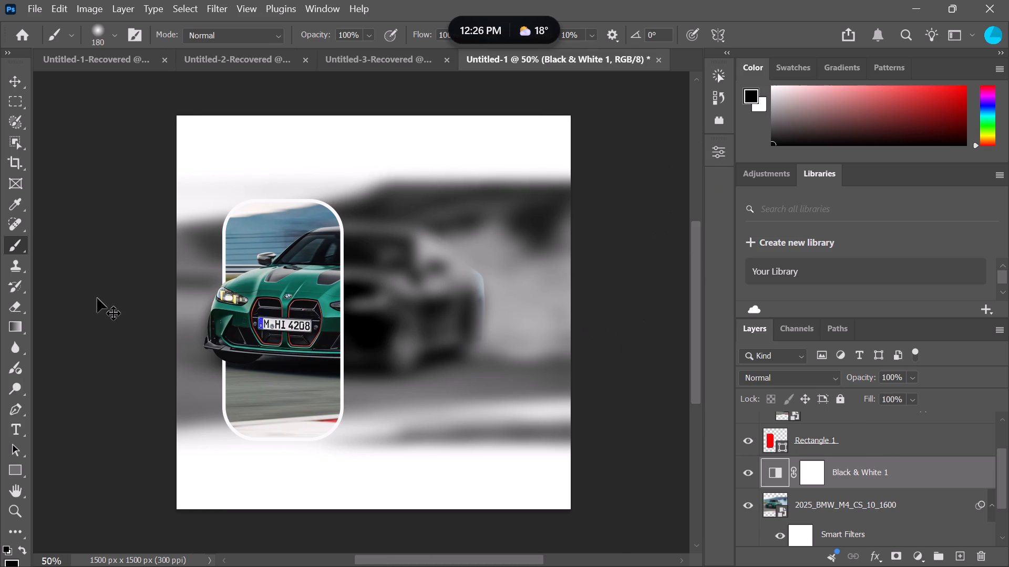
scroll(97, 298, "up", 1, "ctrl")
scroll(97, 298, "right", 1)
left_click_drag(997, 473, 996, 419)
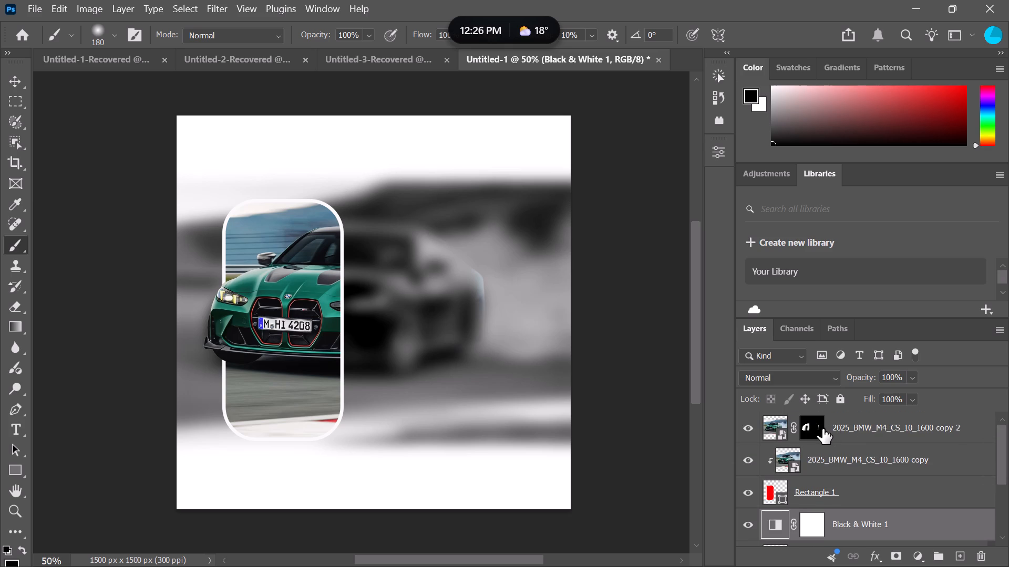
left_click(822, 428)
left_click_drag(467, 272, 469, 282)
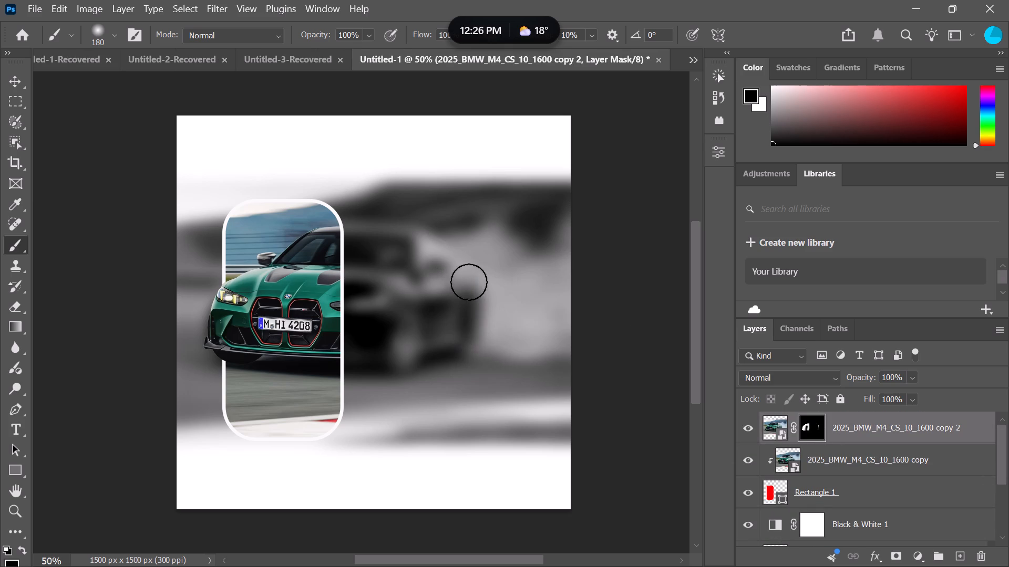
left_click_drag(469, 282, 501, 311)
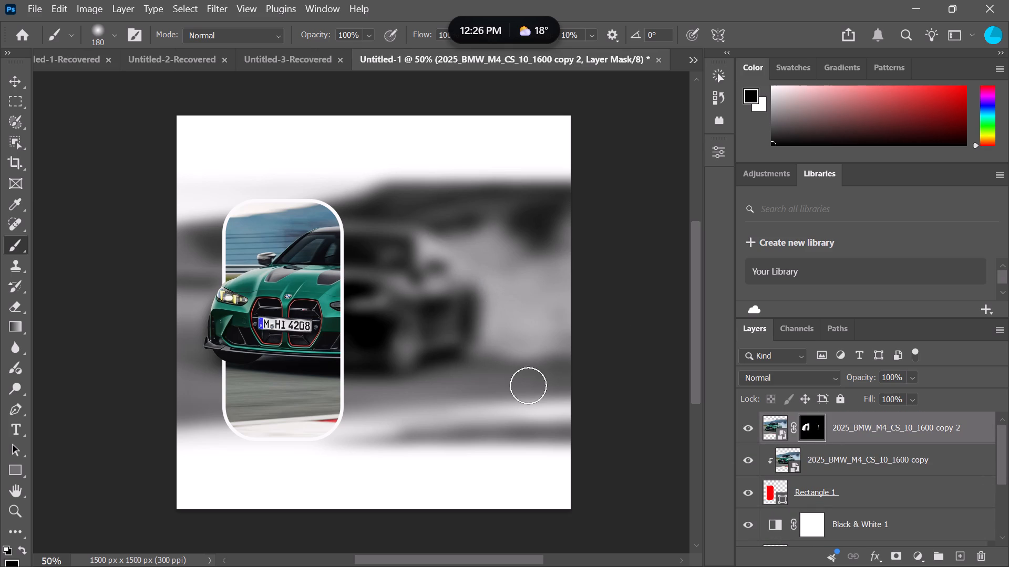
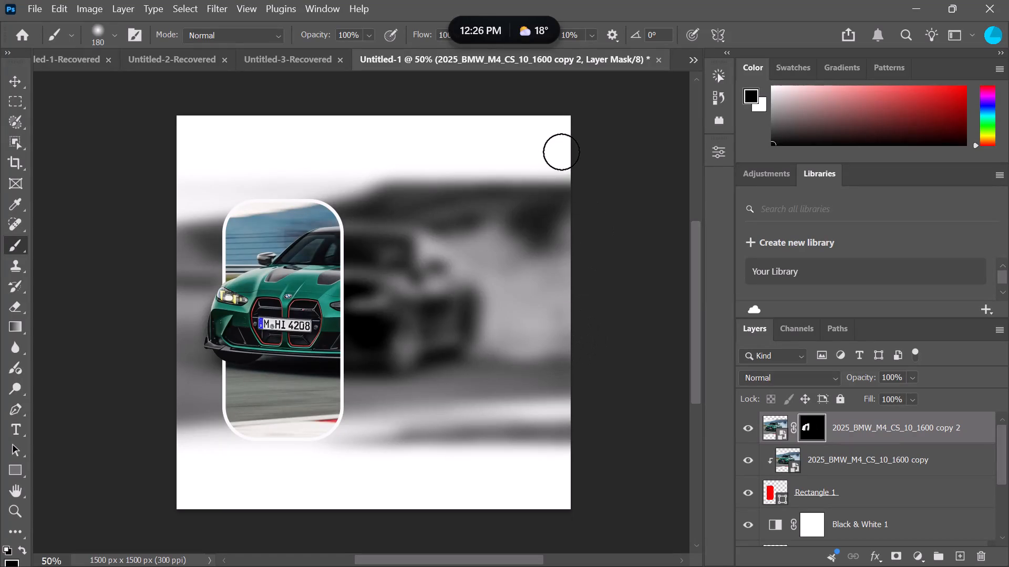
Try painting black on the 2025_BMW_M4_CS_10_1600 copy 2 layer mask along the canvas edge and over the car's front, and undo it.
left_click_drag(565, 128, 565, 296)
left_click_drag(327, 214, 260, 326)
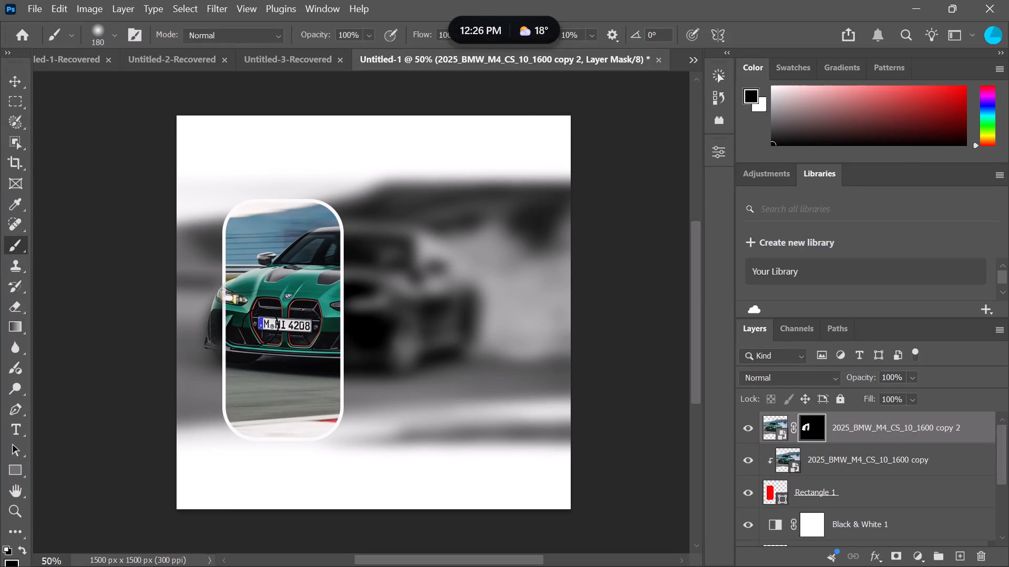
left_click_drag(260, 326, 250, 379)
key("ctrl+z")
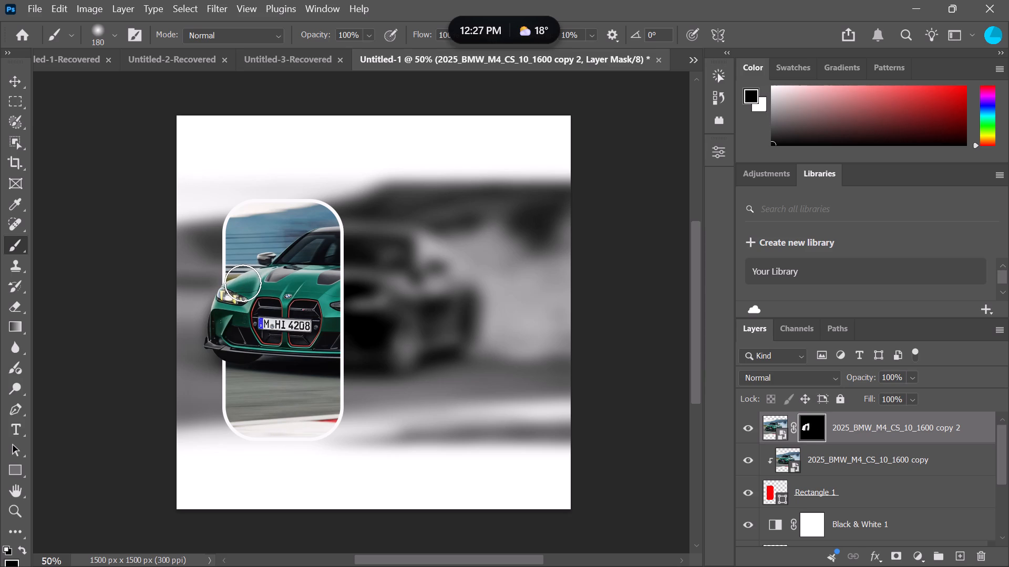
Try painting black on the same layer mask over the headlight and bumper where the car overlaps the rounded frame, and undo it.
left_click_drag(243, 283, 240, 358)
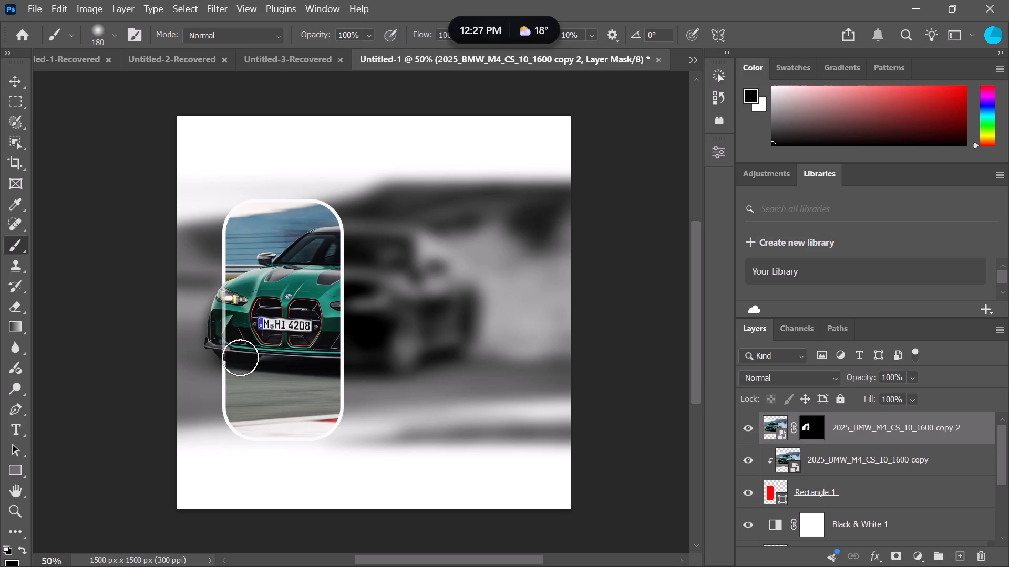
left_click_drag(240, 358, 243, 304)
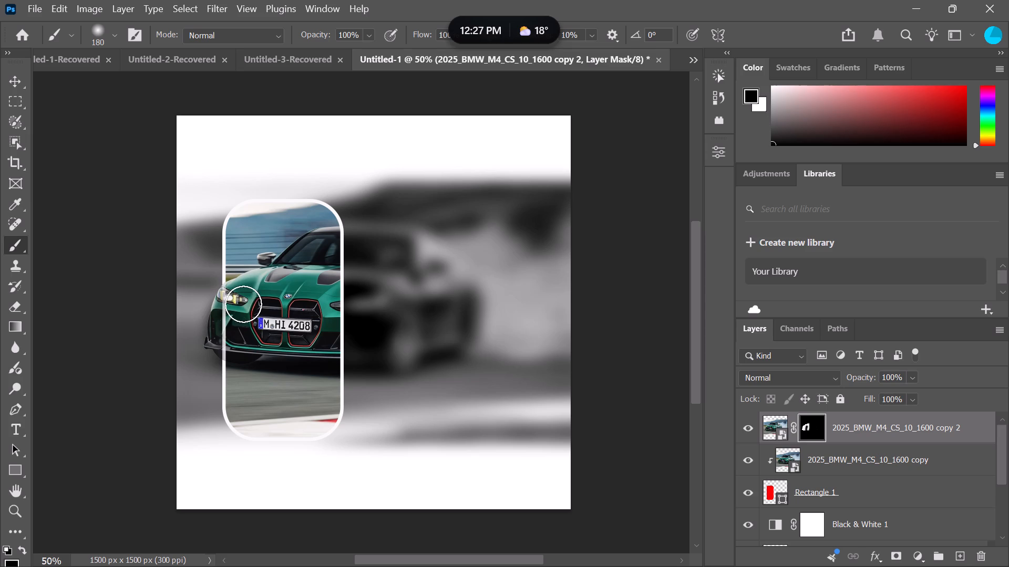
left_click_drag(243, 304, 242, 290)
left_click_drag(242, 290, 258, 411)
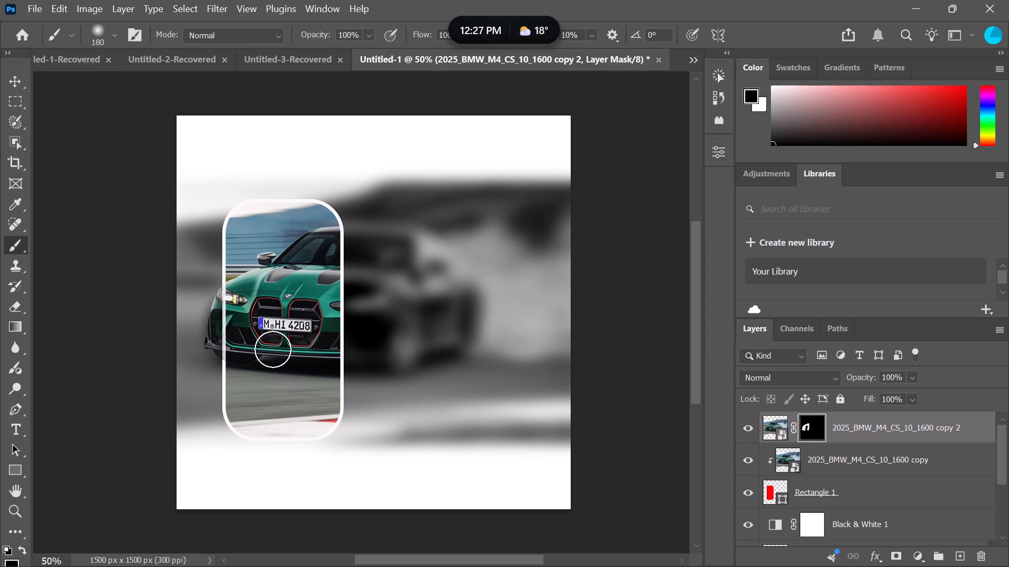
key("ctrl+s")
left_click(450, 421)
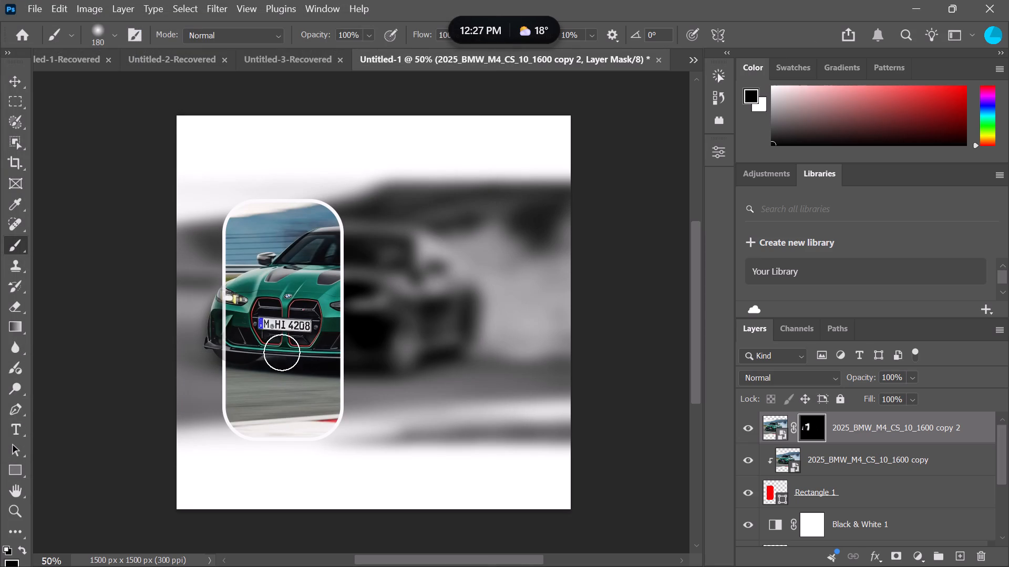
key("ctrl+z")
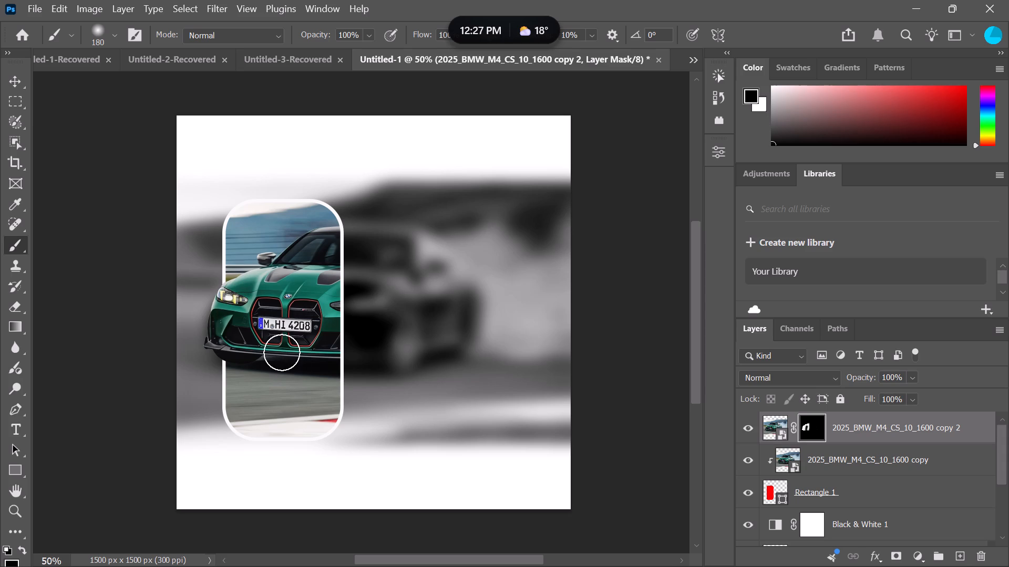
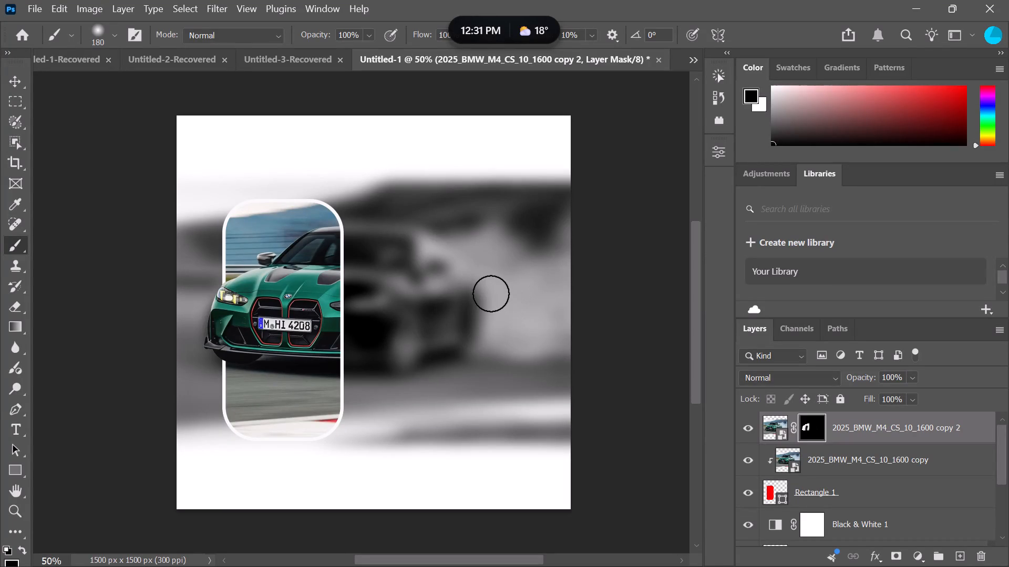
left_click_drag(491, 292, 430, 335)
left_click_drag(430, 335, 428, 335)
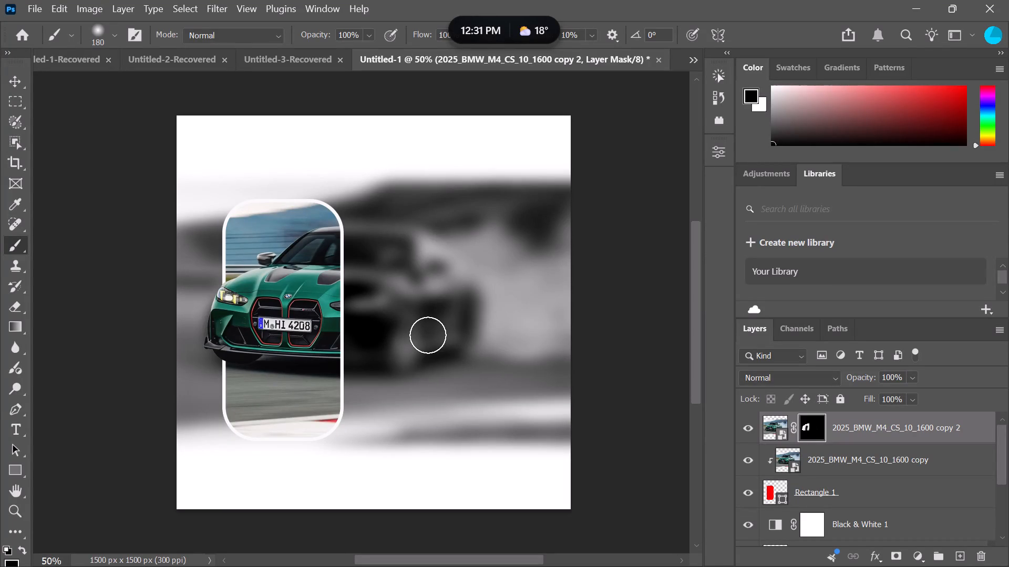
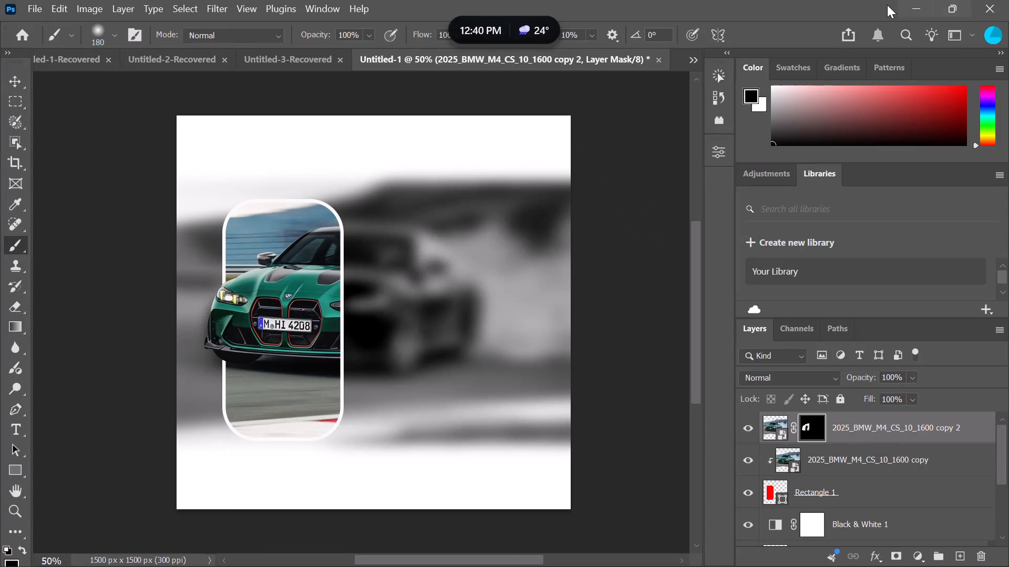
Minimize the Photoshop window and the Downloads folder window to reach the browser behind them.
left_click(915, 8)
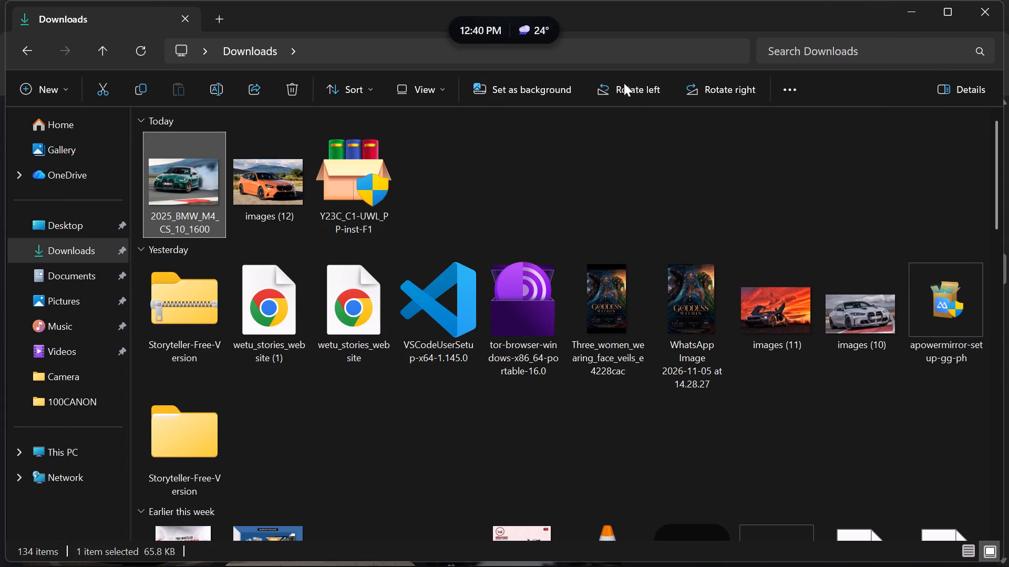
left_click(914, 18)
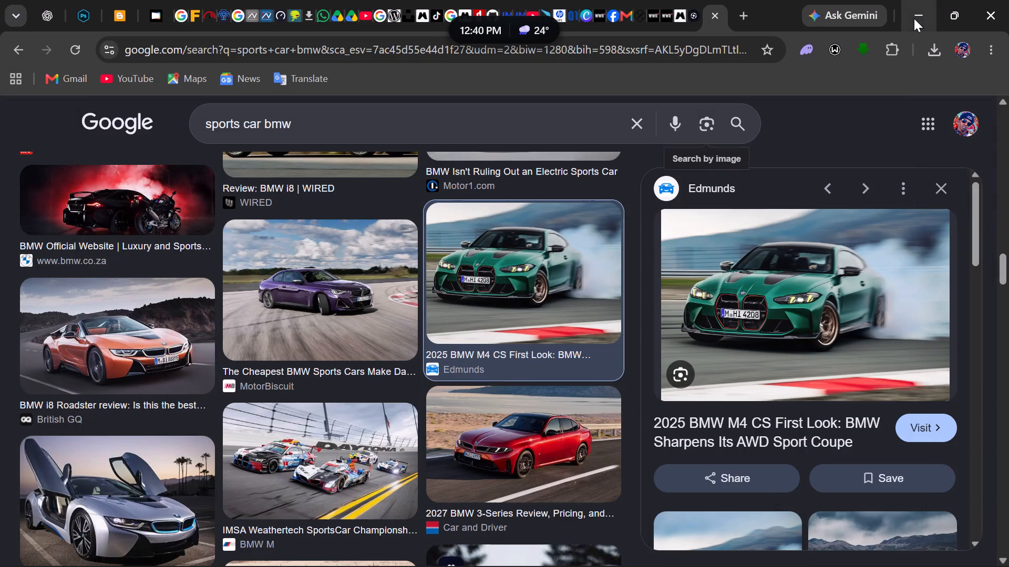